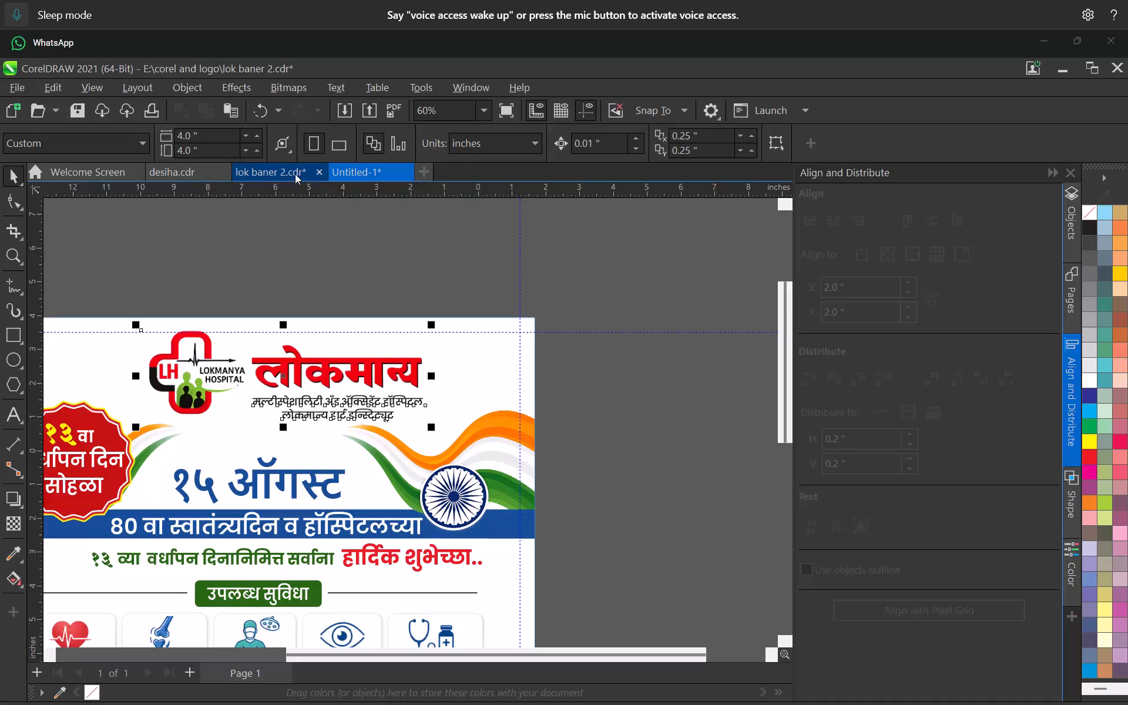
# Close the lok baner 2.cdr document.
pyautogui.scroll(-6, 474, 448)
pyautogui.click(315, 169)
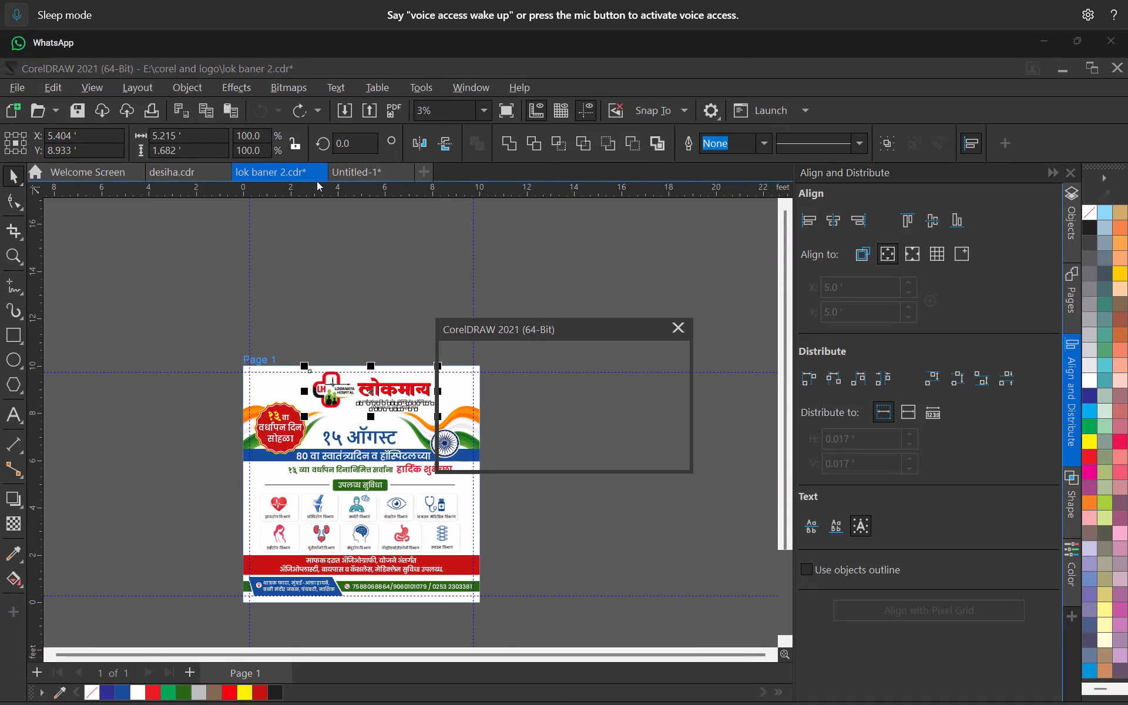
pyautogui.click(474, 444)
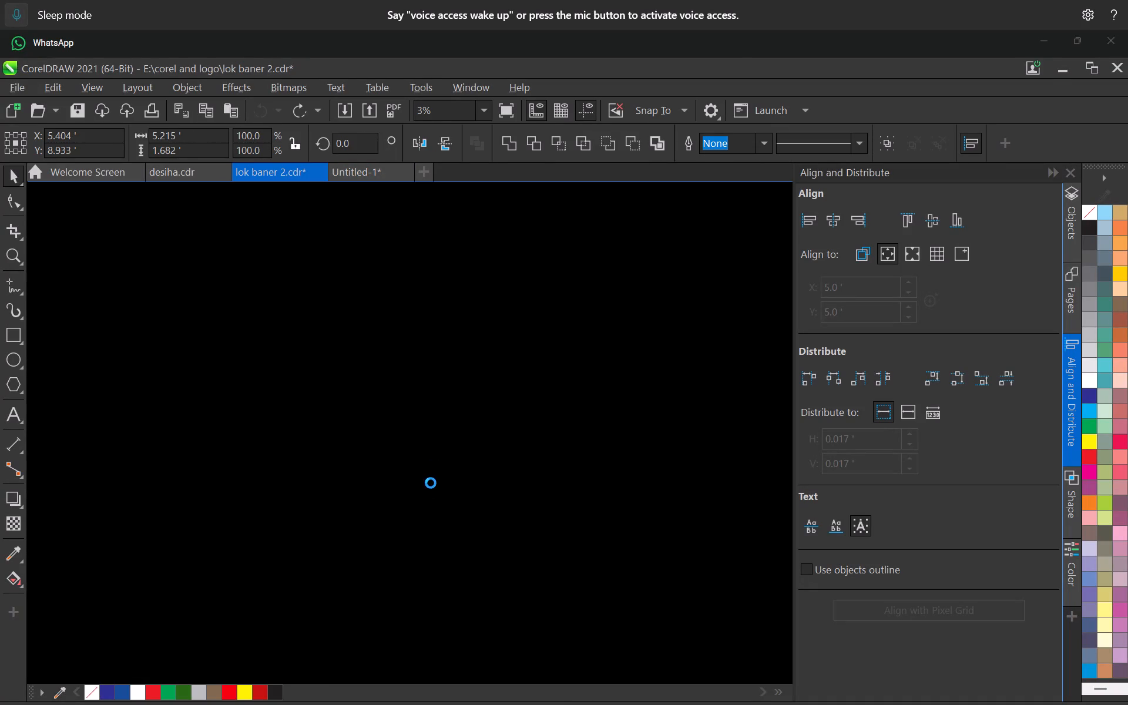
# Switch to desiha.cdr and examine its page 2 layout against the reference brochure image in Chrome.
pyautogui.scroll(-1, 397, 350)
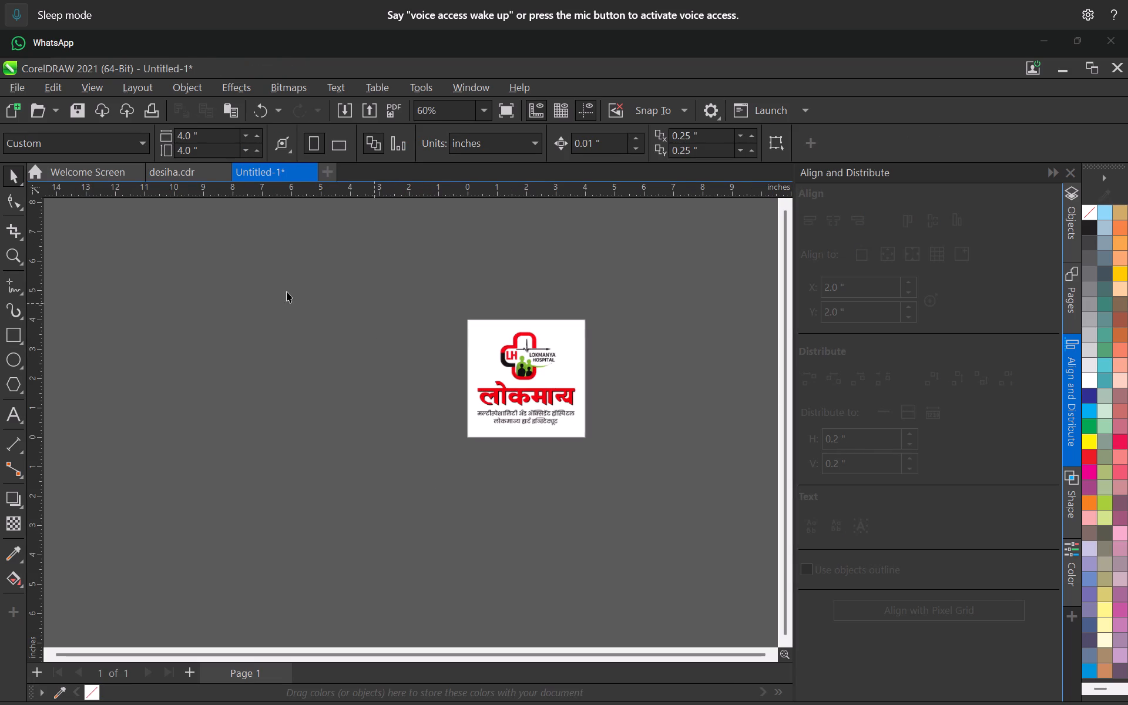
pyautogui.click(177, 170)
pyautogui.scroll(-4, 476, 514)
pyautogui.scroll(3, 574, 522)
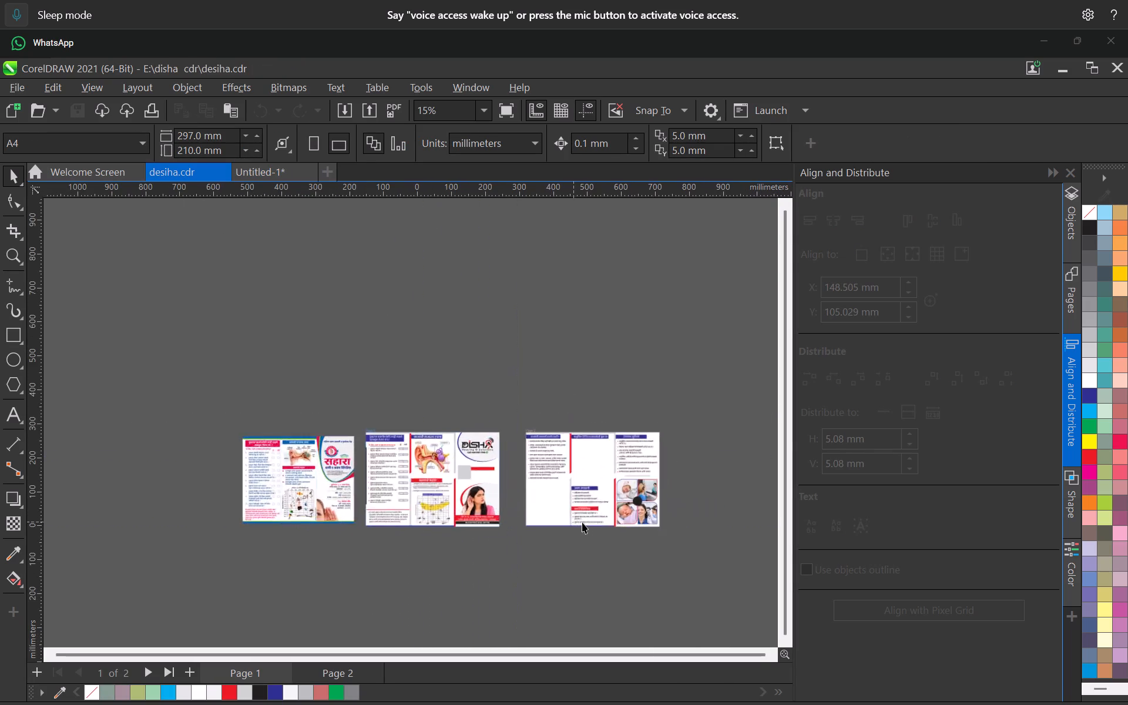
pyautogui.scroll(11, 582, 522)
pyautogui.moveTo(565, 444); pyautogui.dragTo(493, 536, button='middle')
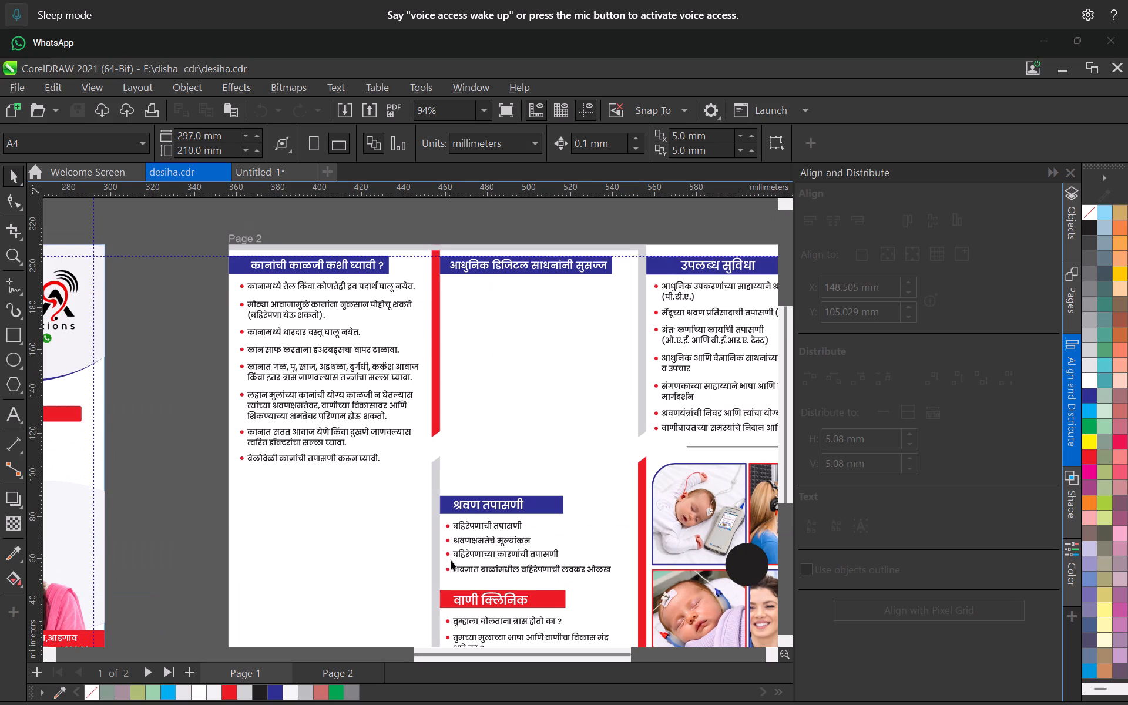
pyautogui.scroll(-4, 468, 472)
pyautogui.scroll(3, 469, 478)
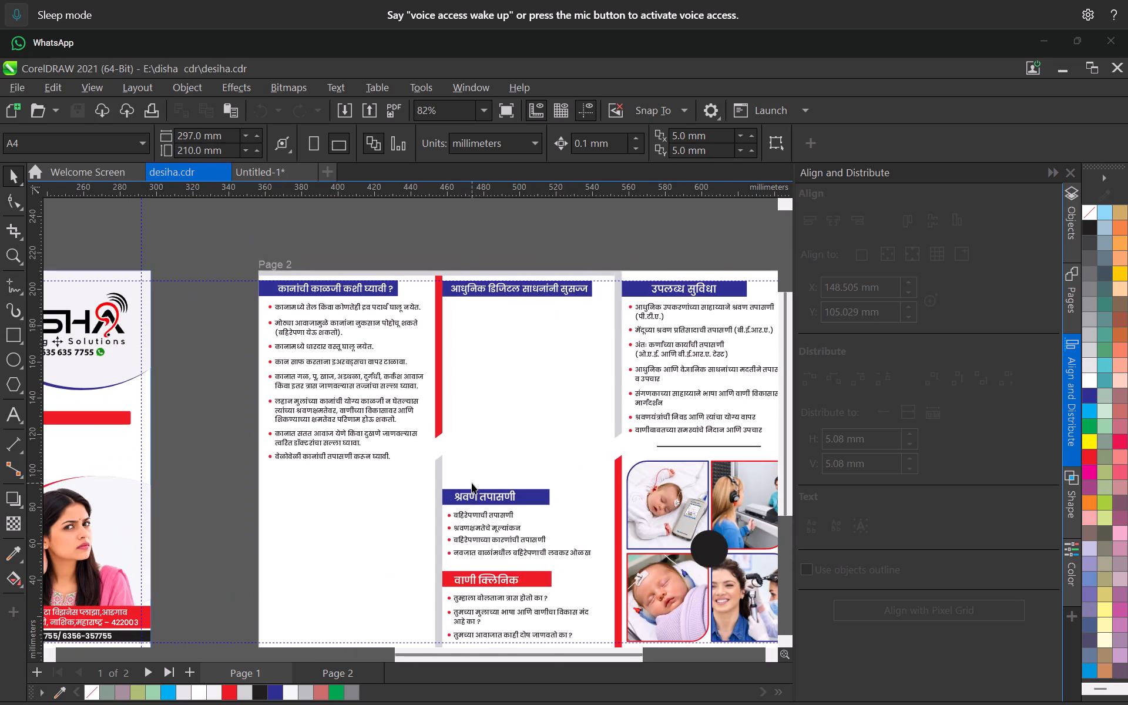
pyautogui.hotkey('alt', 'Tab')
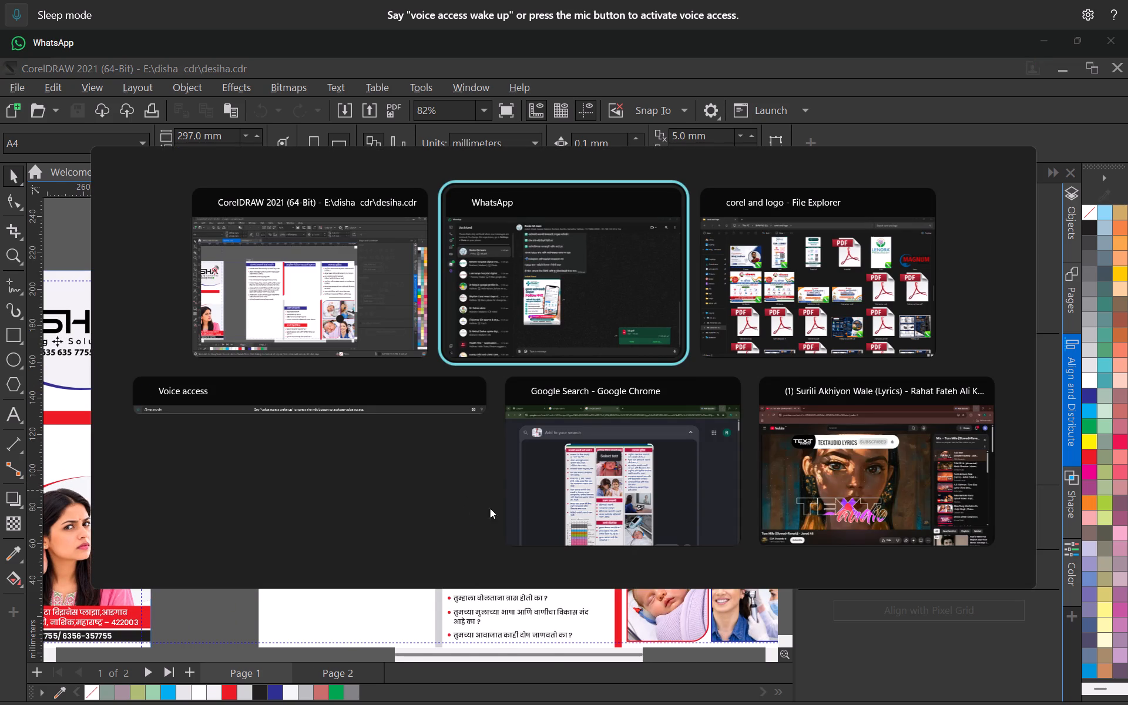
pyautogui.keyDown('alt'); pyautogui.click(574, 495); pyautogui.keyUp('alt')
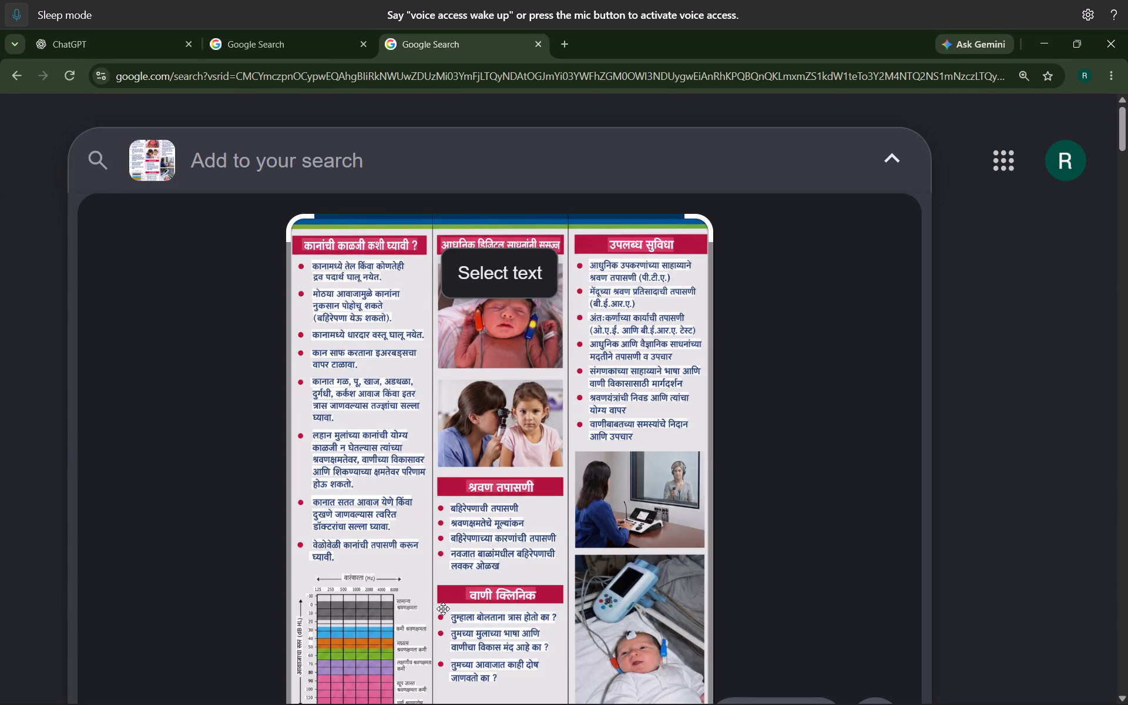
pyautogui.hotkey('alt', 'Tab')
pyautogui.scroll(-2, 495, 505)
pyautogui.moveTo(516, 477); pyautogui.dragTo(492, 513, button='middle')
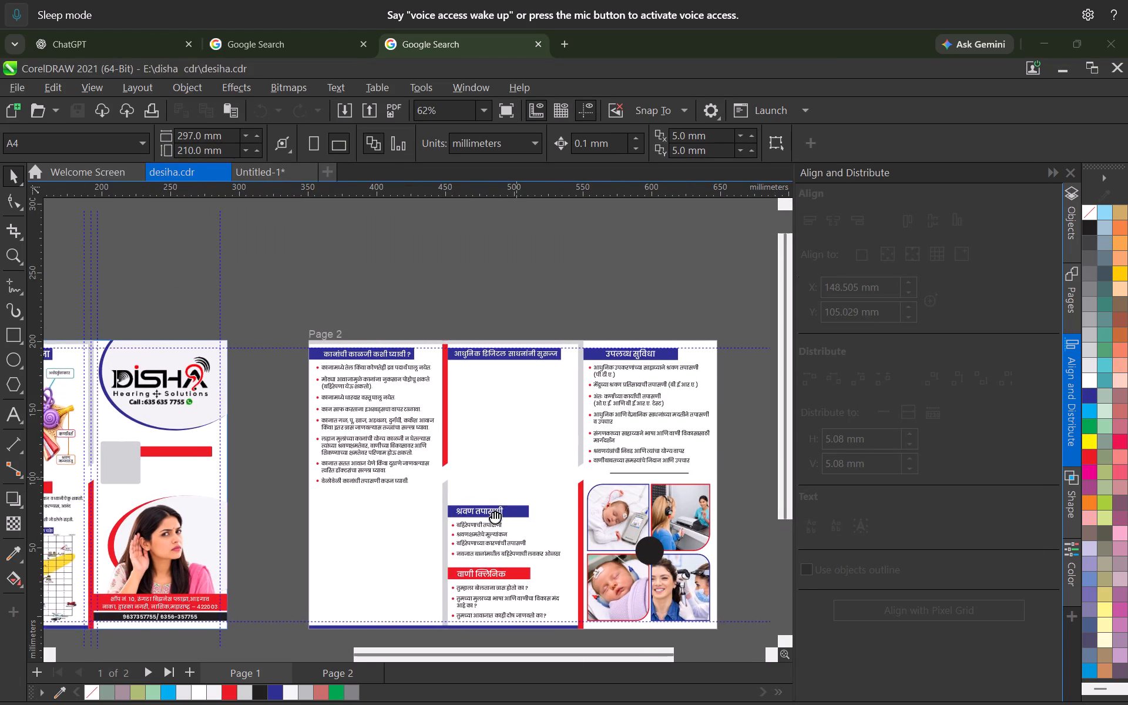
pyautogui.moveTo(492, 513); pyautogui.dragTo(490, 515, button='middle')
pyautogui.scroll(3, 474, 452)
pyautogui.moveTo(471, 444); pyautogui.dragTo(425, 456, button='middle')
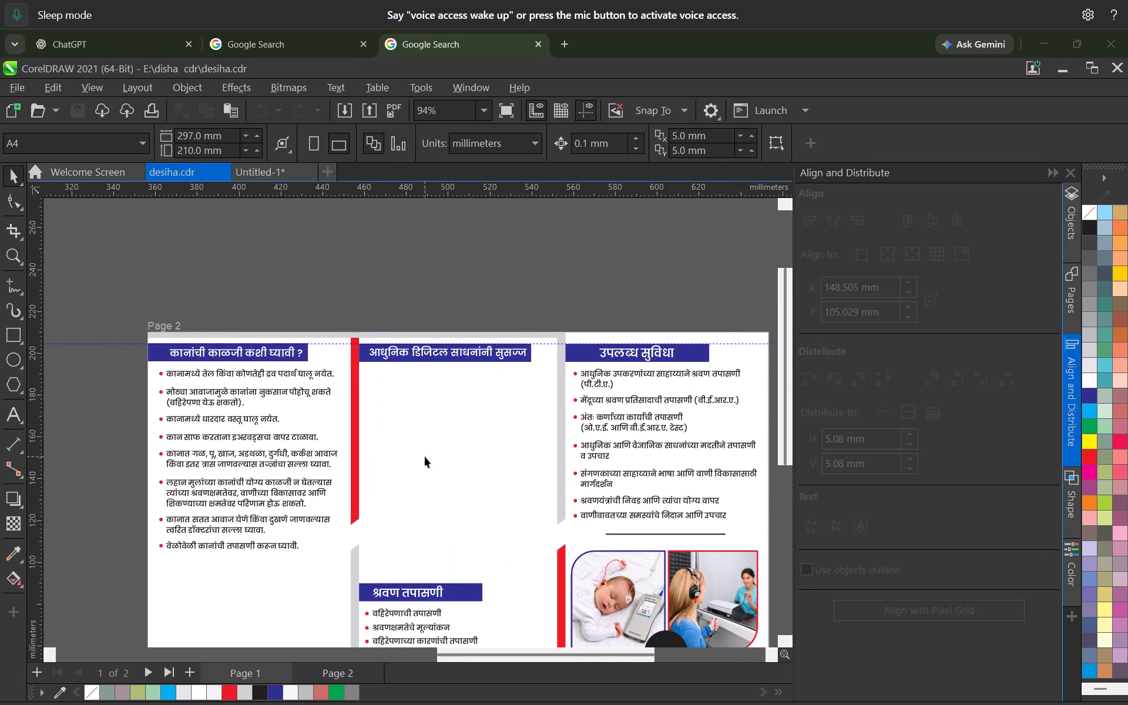
pyautogui.scroll(-4, 432, 461)
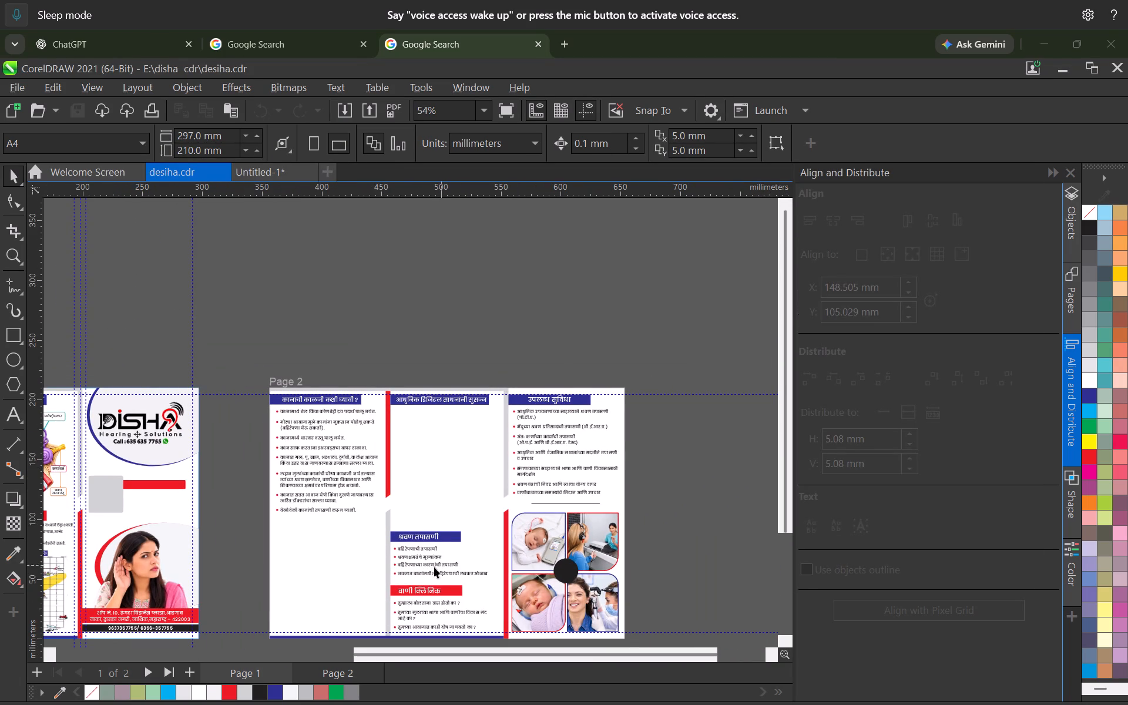
pyautogui.moveTo(416, 470); pyautogui.dragTo(424, 496, button='middle')
pyautogui.scroll(7, 429, 500)
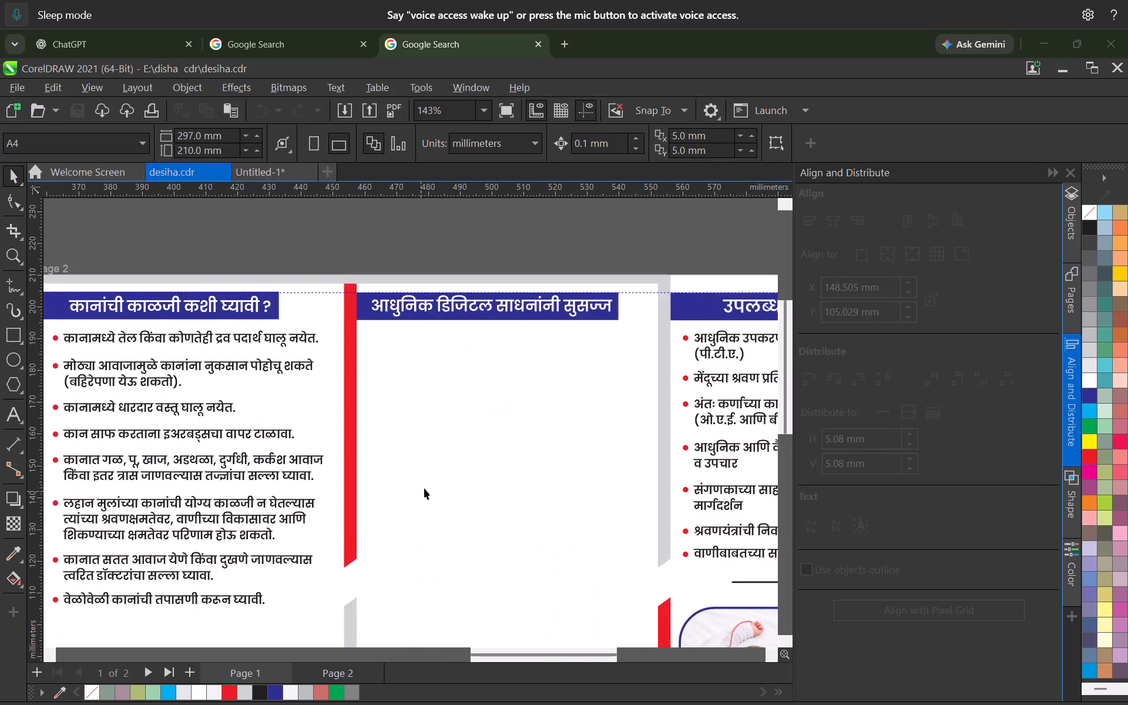
pyautogui.scroll(-3, 426, 488)
pyautogui.moveTo(444, 476); pyautogui.dragTo(385, 480, button='middle')
pyautogui.scroll(3, 384, 478)
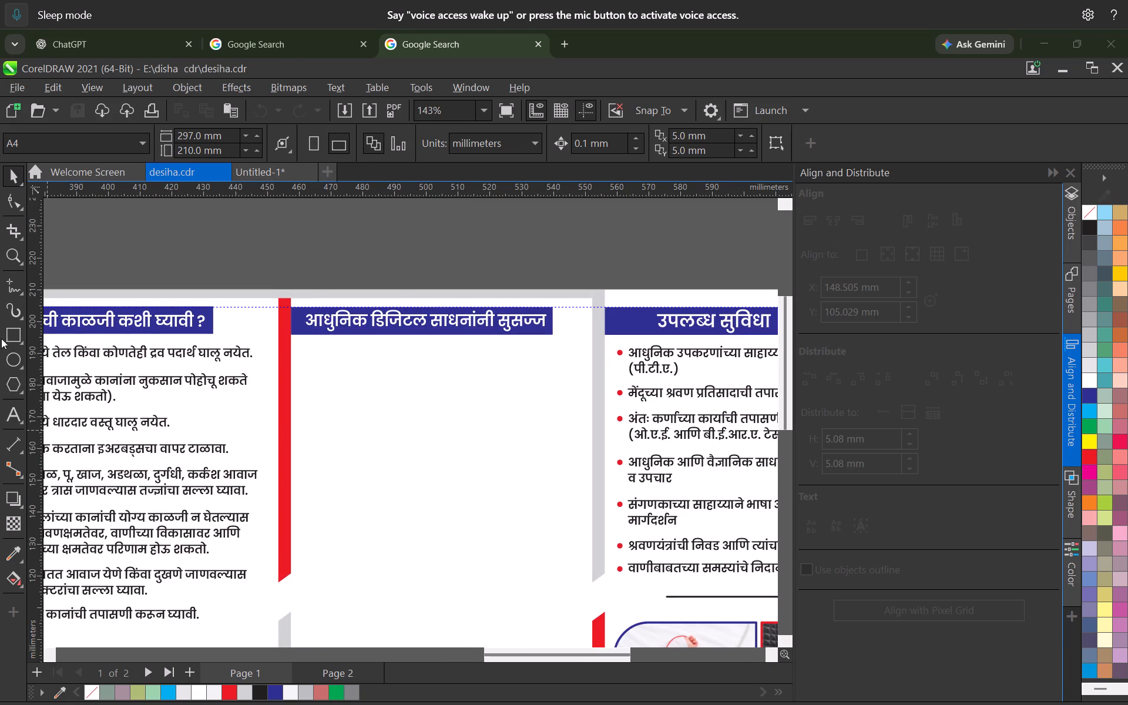
# Draw a rectangle about 83 × 69 mm under the heading आधुनिक डिजिटल साधनांनी सुसज्ज on page 2.
pyautogui.click(6, 336)
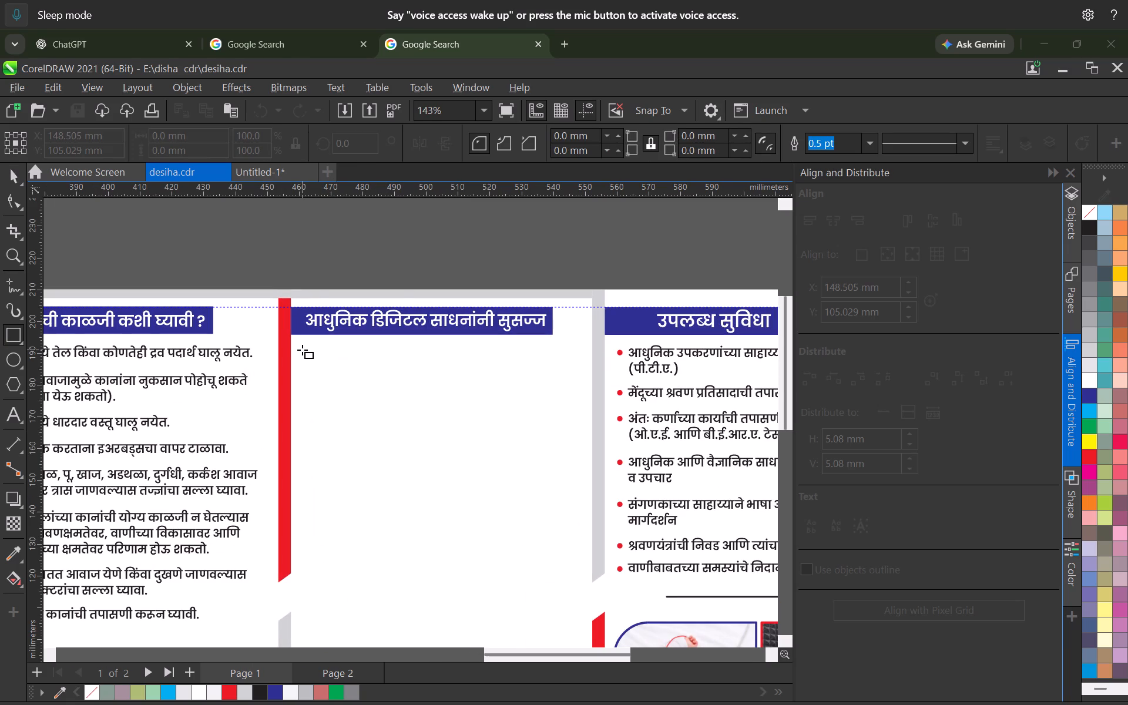
pyautogui.hotkey('alt', 'Tab')
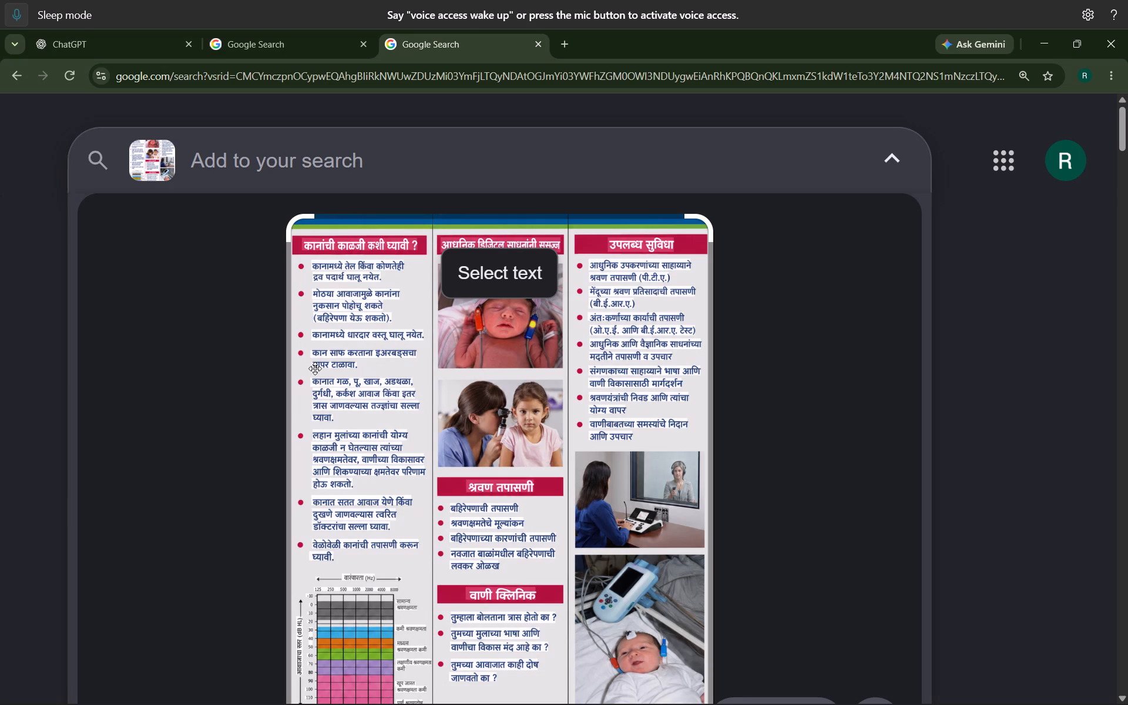
pyautogui.hotkey('alt', 'Tab')
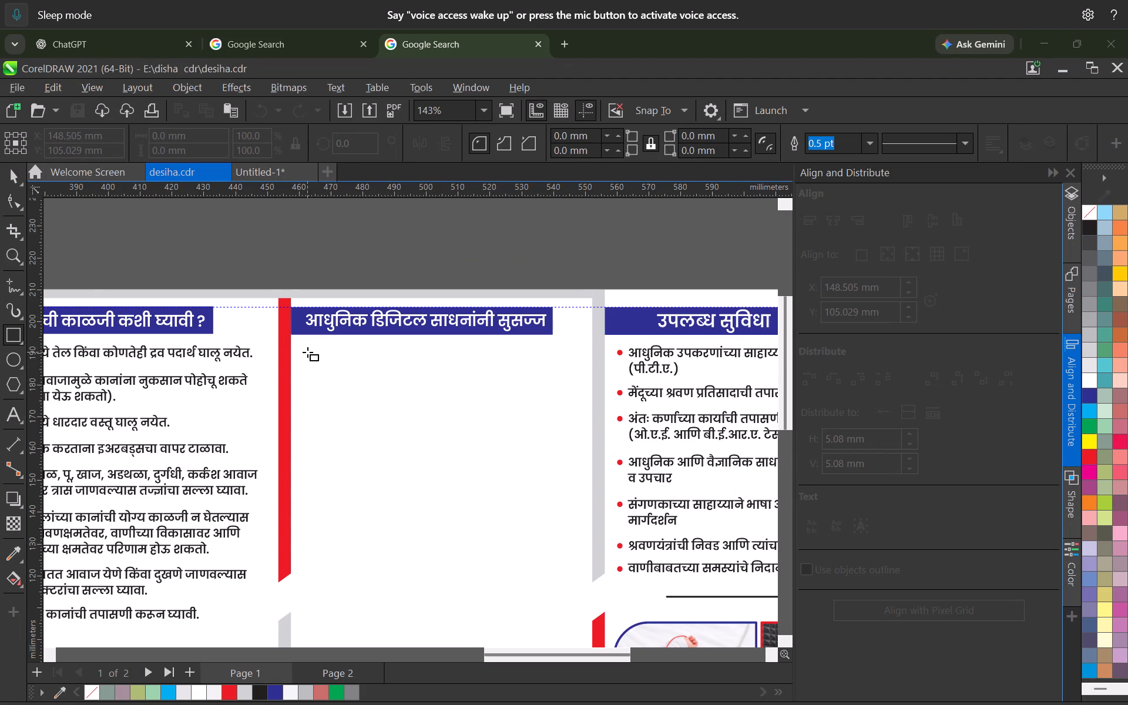
pyautogui.moveTo(307, 352); pyautogui.dragTo(571, 574)
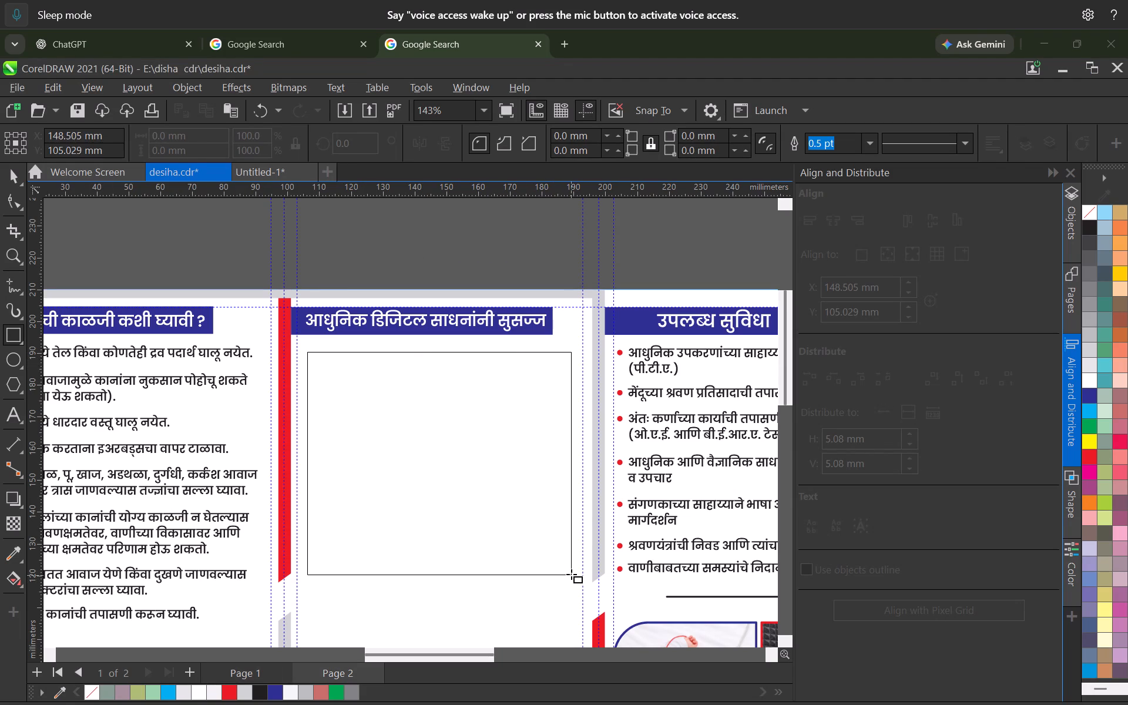
pyautogui.moveTo(571, 574); pyautogui.dragTo(571, 573)
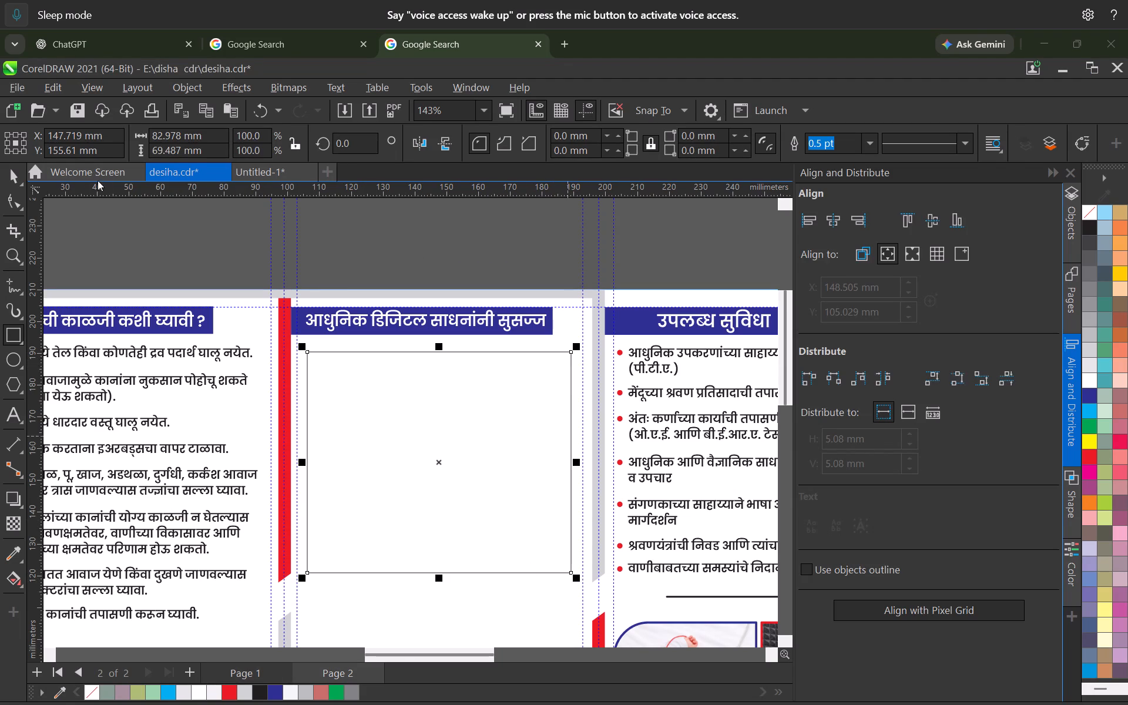
# Resize the new rectangle in the middle column to about 78 × 40 mm, keeping it just under the heading.
pyautogui.click(18, 170)
pyautogui.scroll(-4, 473, 372)
pyautogui.moveTo(471, 399); pyautogui.dragTo(451, 213, button='middle')
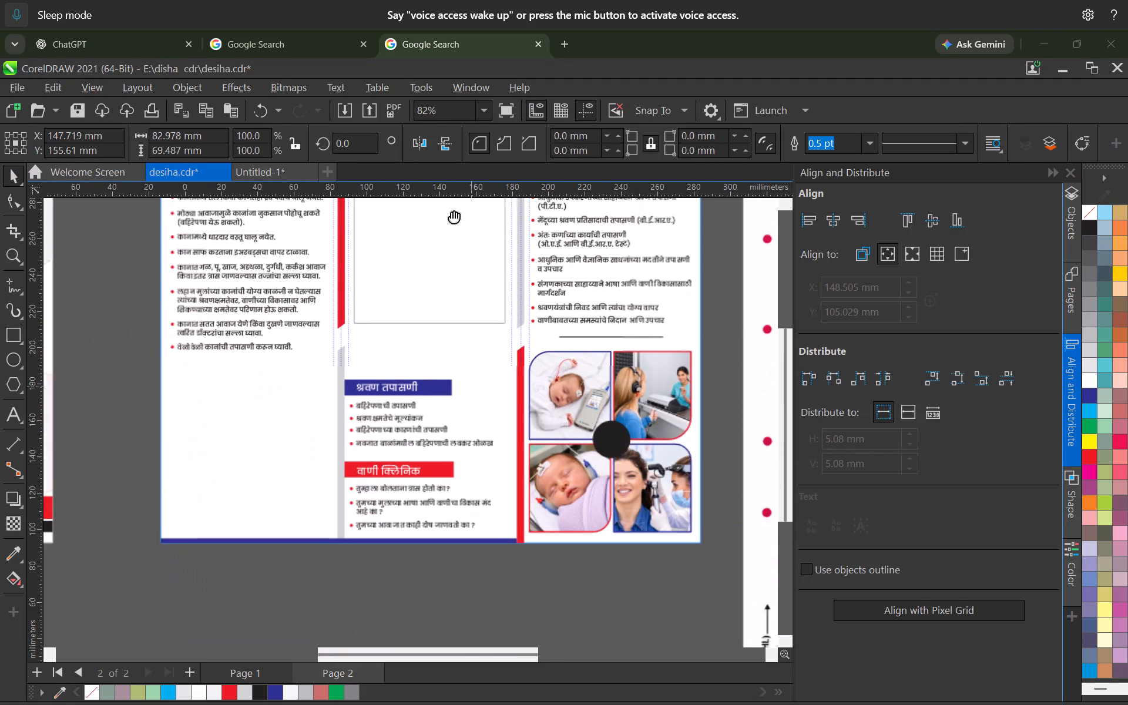
pyautogui.moveTo(451, 213); pyautogui.dragTo(451, 212, button='middle')
pyautogui.moveTo(445, 320); pyautogui.dragTo(449, 412, button='middle')
pyautogui.scroll(2, 444, 390)
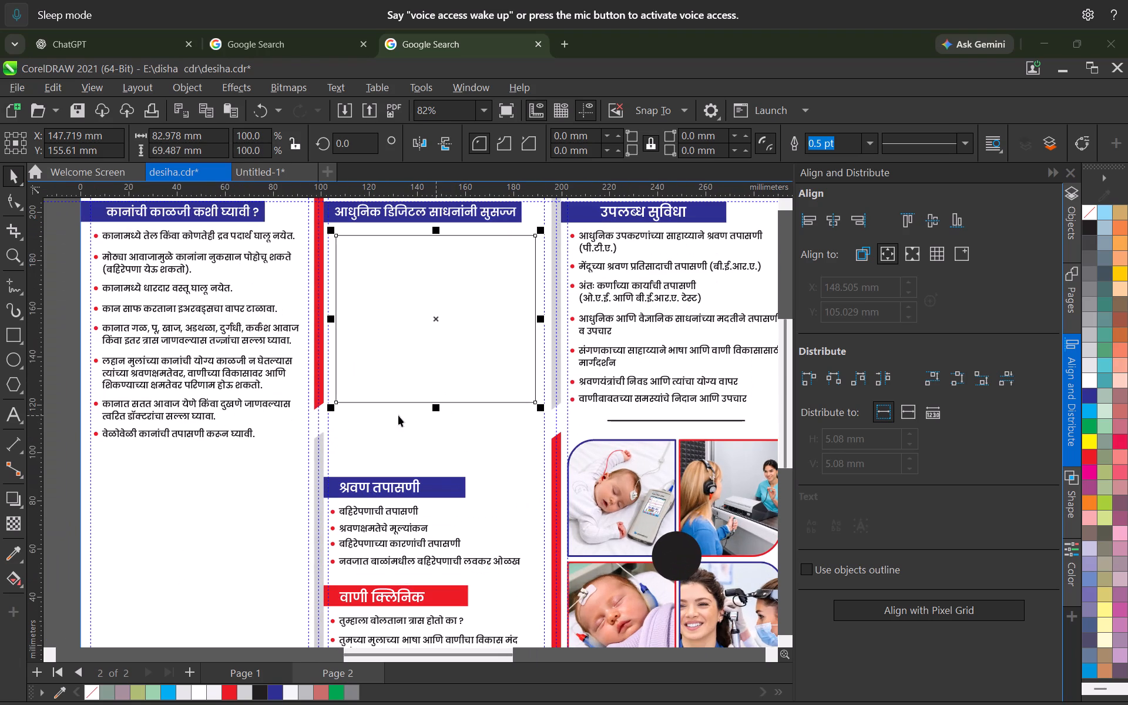
pyautogui.moveTo(438, 406); pyautogui.dragTo(438, 415)
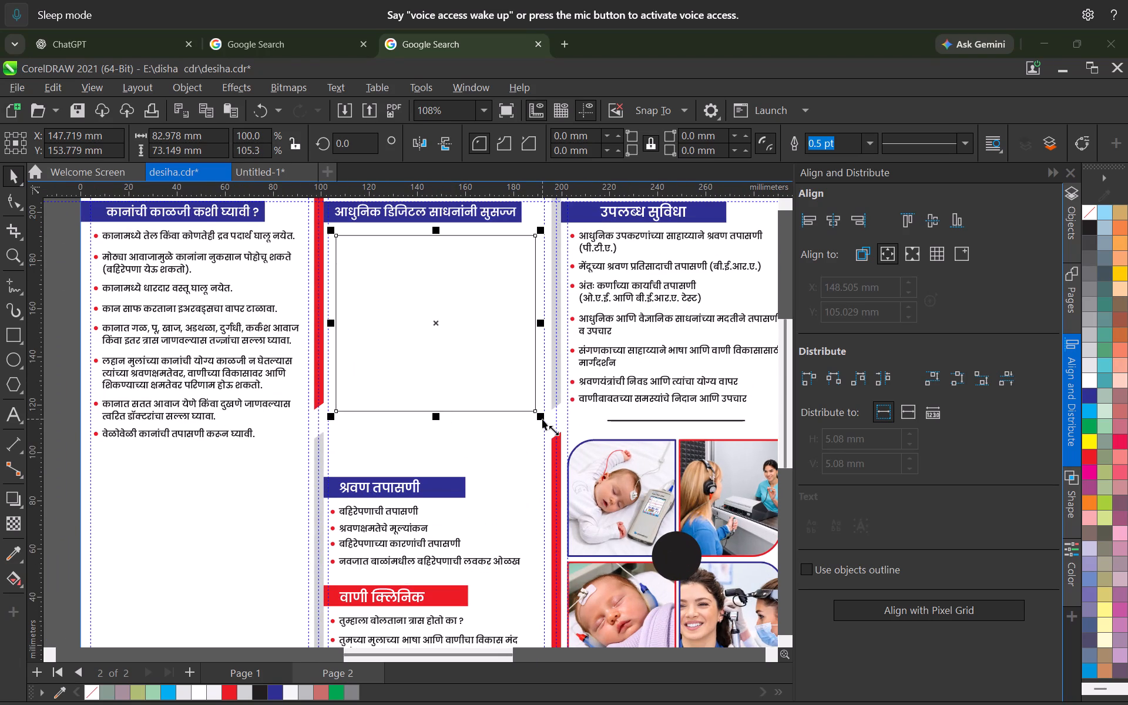
pyautogui.moveTo(542, 419); pyautogui.dragTo(461, 365)
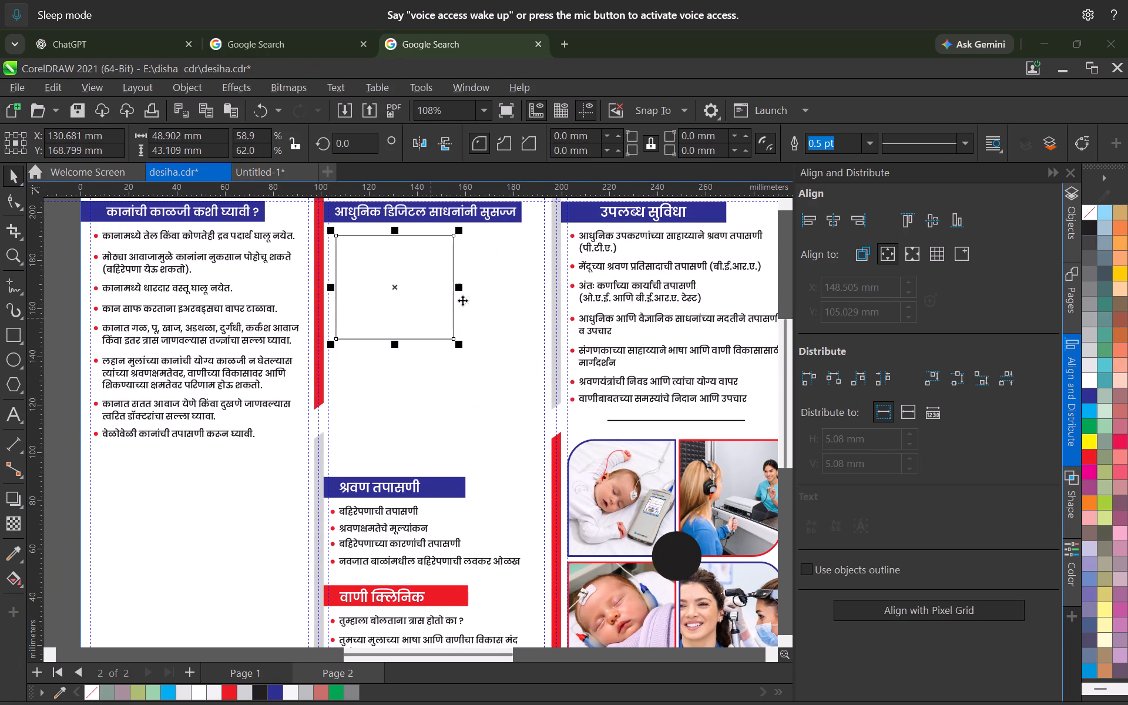
pyautogui.moveTo(459, 285); pyautogui.dragTo(531, 330)
pyautogui.scroll(1, 423, 327)
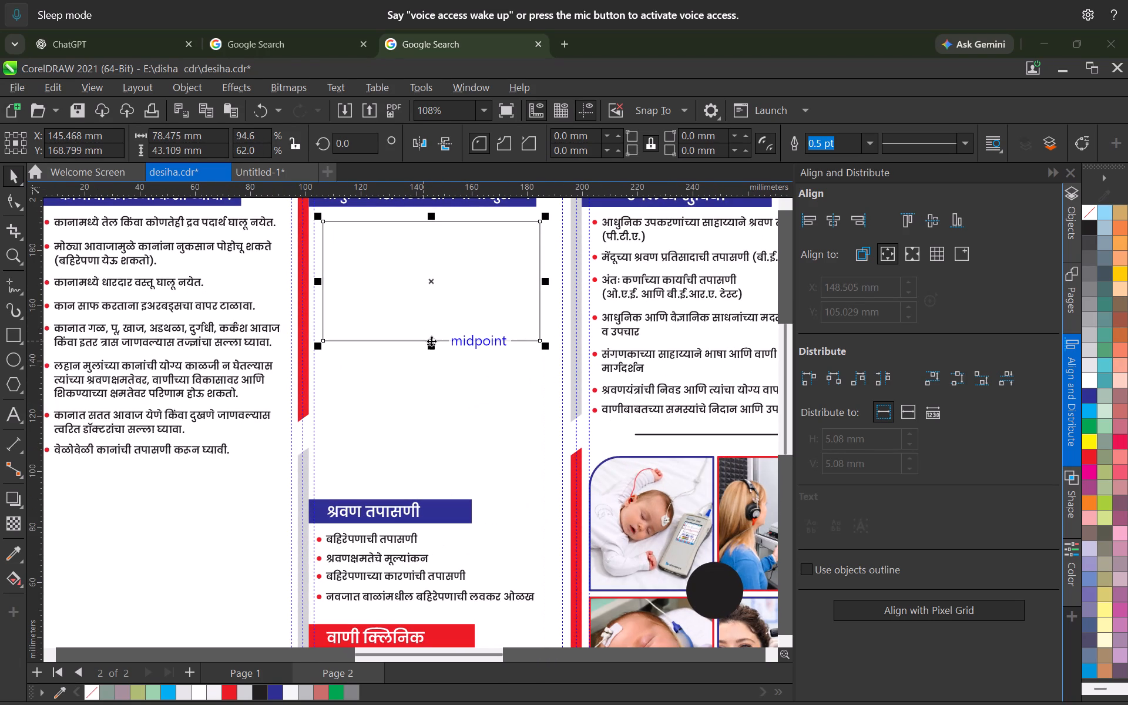
pyautogui.moveTo(435, 347); pyautogui.dragTo(431, 340)
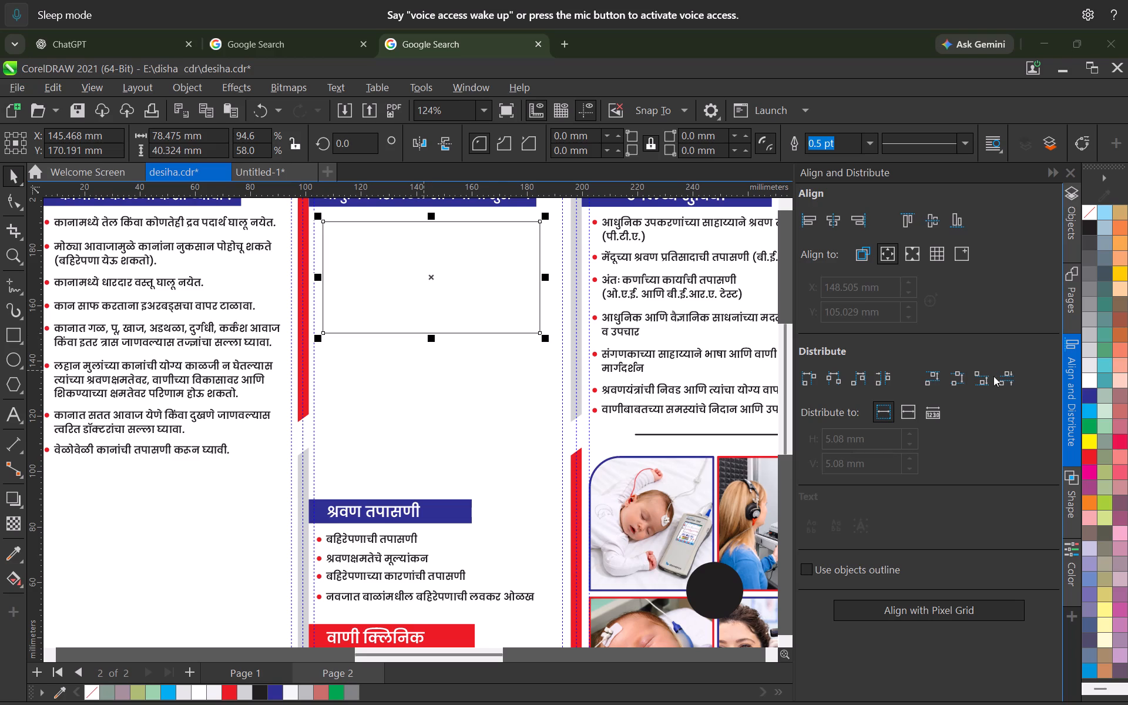
# Fill the rectangle with green and place a duplicate directly below it, about 45 mm lower.
pyautogui.click(1102, 355)
pyautogui.moveTo(449, 294); pyautogui.dragTo(458, 398)
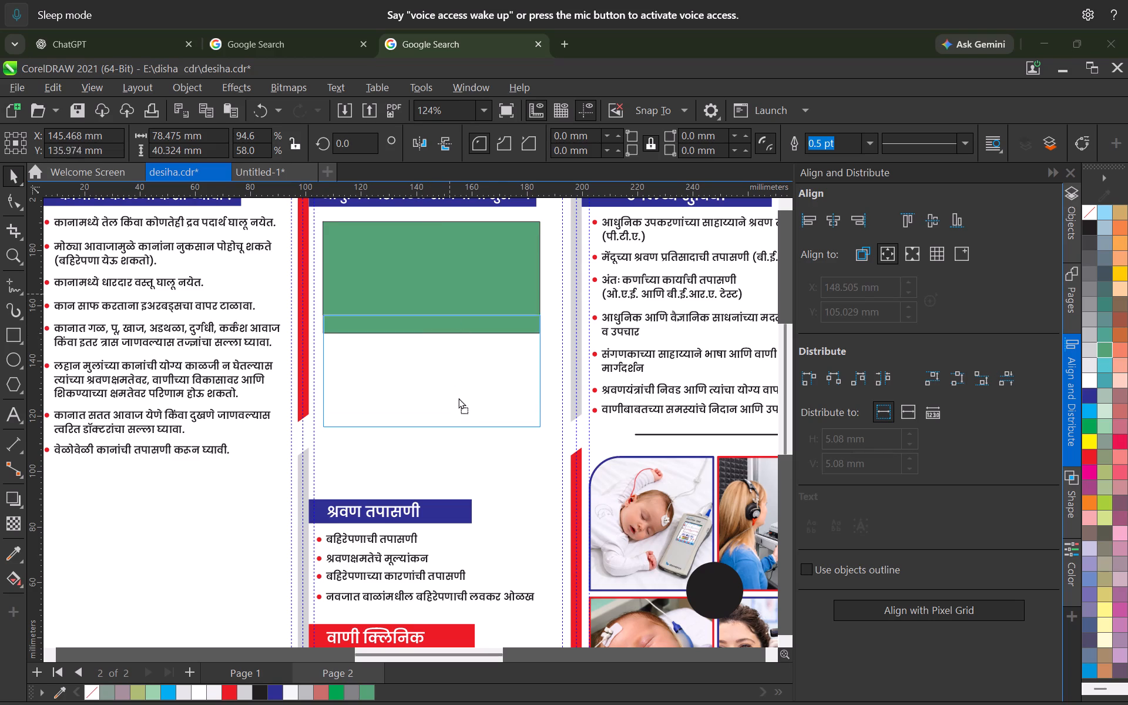
pyautogui.moveTo(458, 398); pyautogui.dragTo(460, 419)
pyautogui.keyDown('shift'); pyautogui.rightClick(460, 419); pyautogui.keyUp('shift')
pyautogui.scroll(-10, 465, 409)
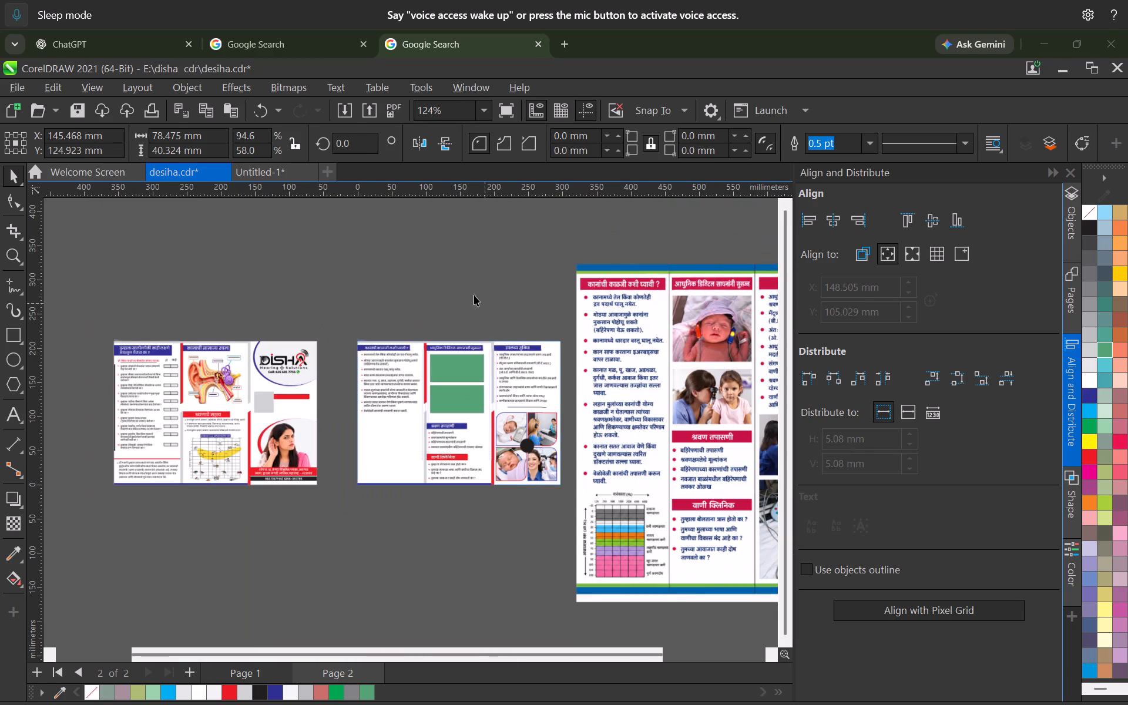
pyautogui.click(471, 288)
# Examine the page 2 layout with the two green rectangles beside the reference brochure.
pyautogui.scroll(3, 451, 388)
pyautogui.scroll(-4, 452, 387)
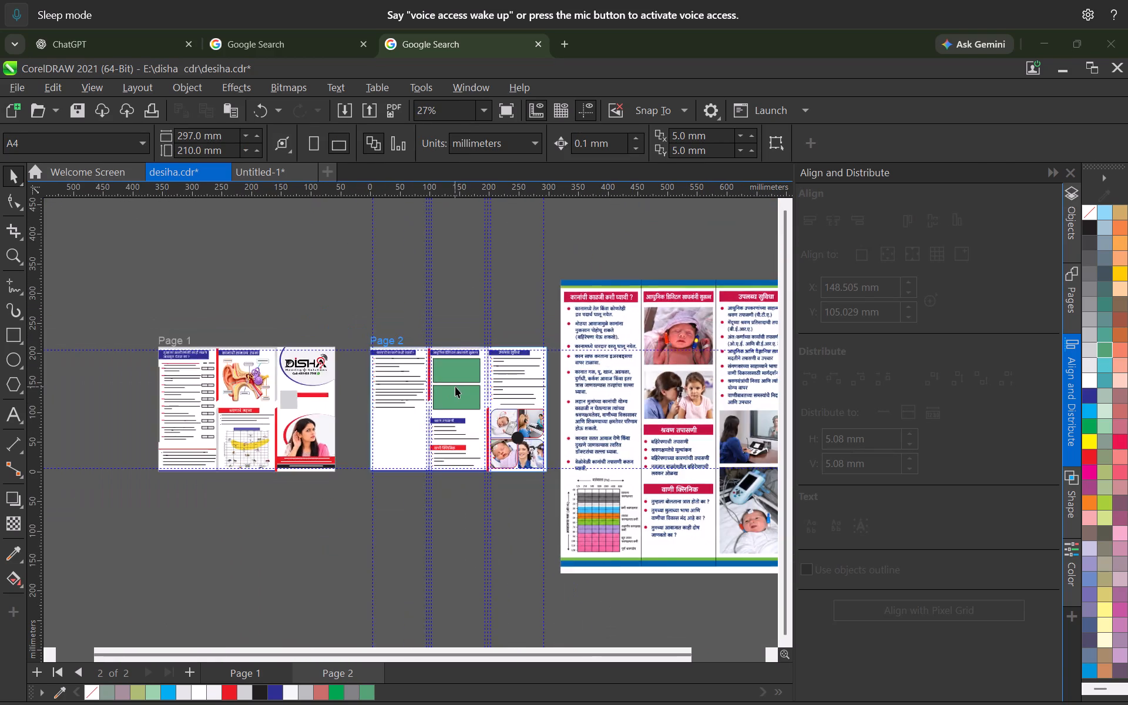
pyautogui.scroll(-3, 456, 387)
pyautogui.scroll(4, 457, 387)
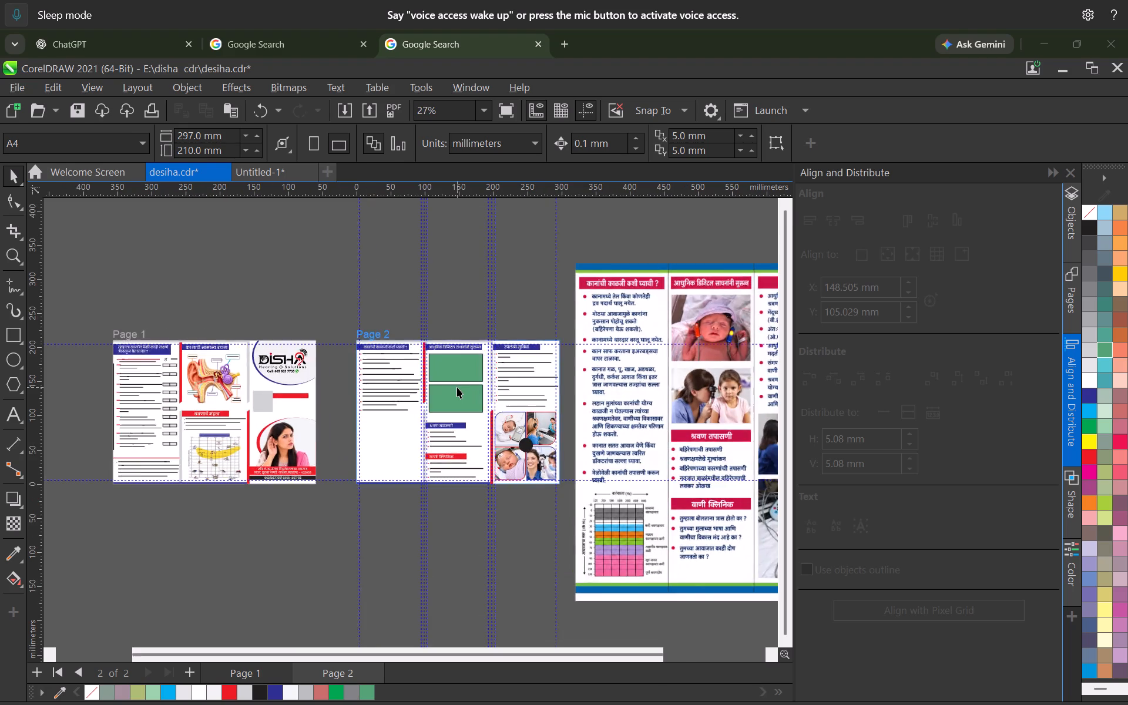
pyautogui.scroll(3, 458, 389)
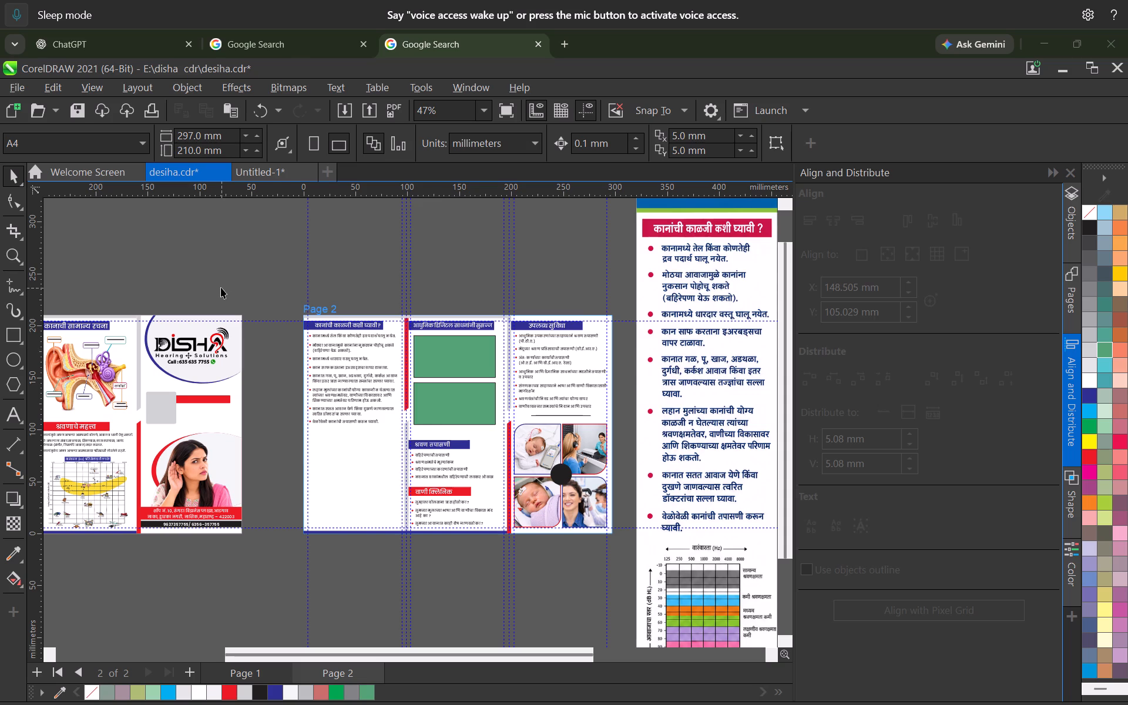
pyautogui.scroll(-4, 304, 276)
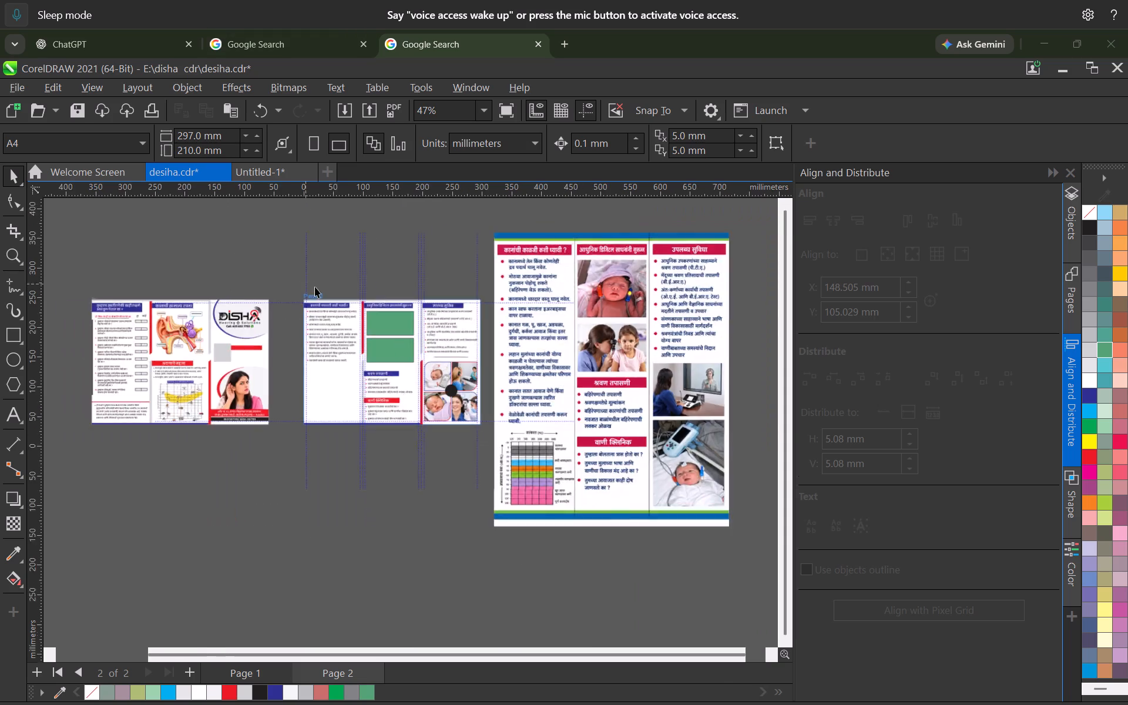
pyautogui.scroll(-2, 398, 365)
pyautogui.scroll(16, 389, 367)
pyautogui.scroll(-3, 370, 334)
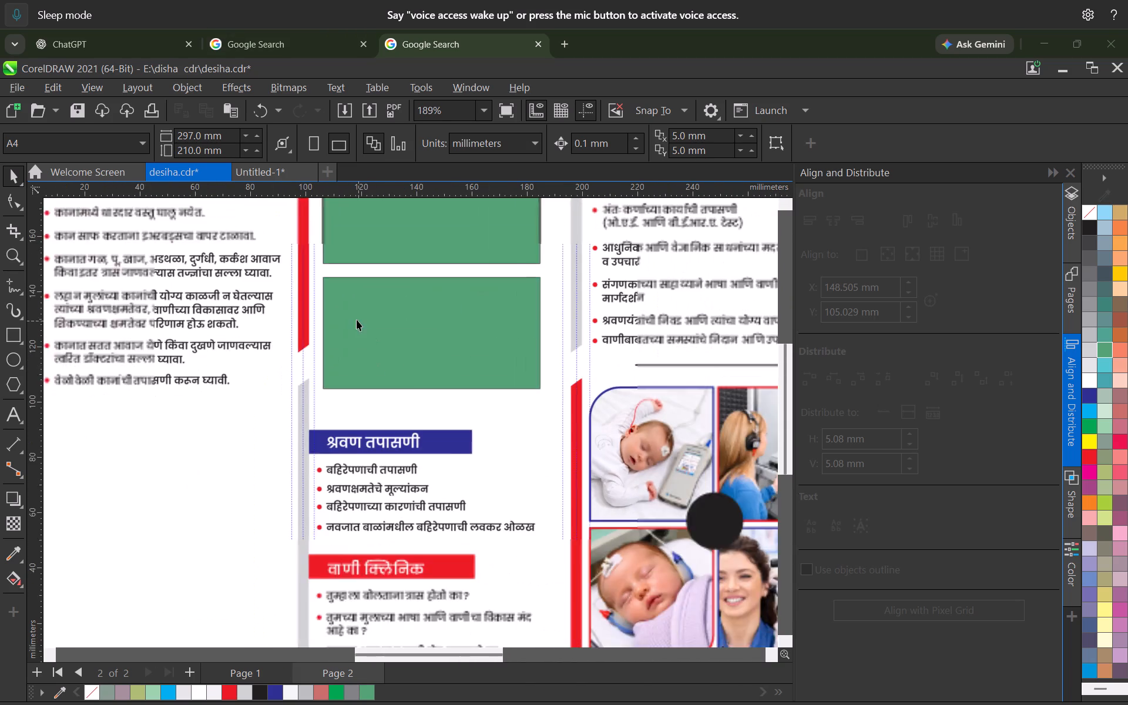
# Remove the outline from both green rectangles in the middle column of page 2.
pyautogui.moveTo(357, 320); pyautogui.dragTo(364, 404, button='middle')
pyautogui.click(399, 288)
pyautogui.keyDown('shift'); pyautogui.click(400, 395); pyautogui.keyUp('shift')
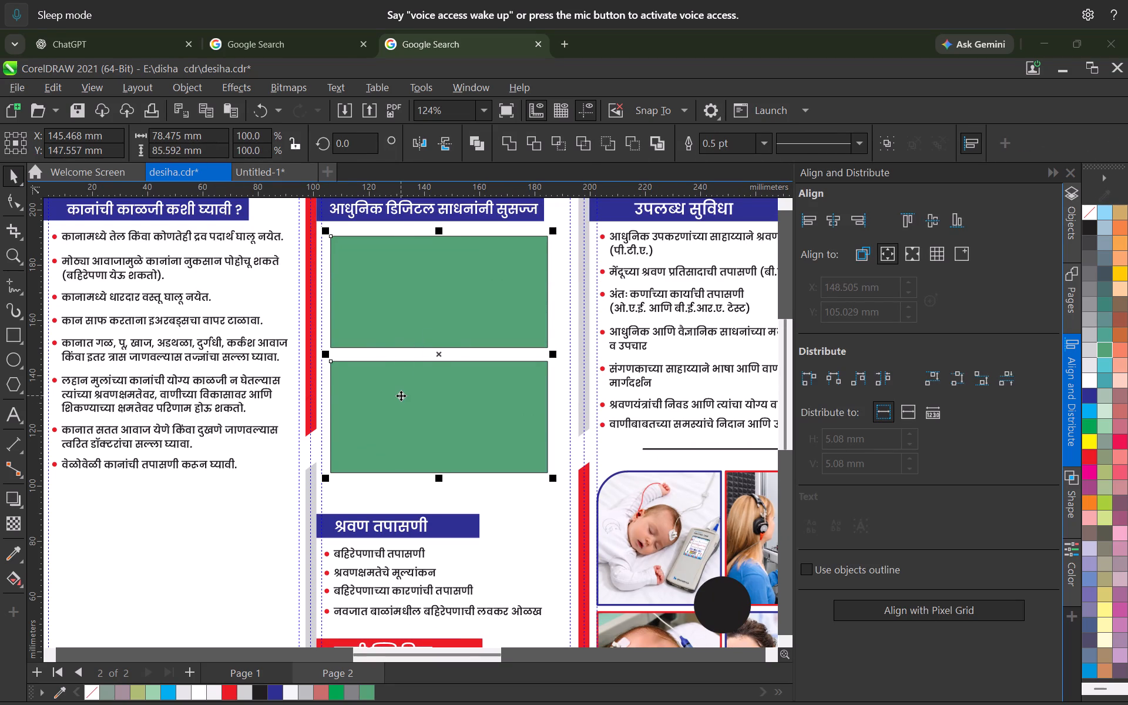
pyautogui.rightClick(1095, 209)
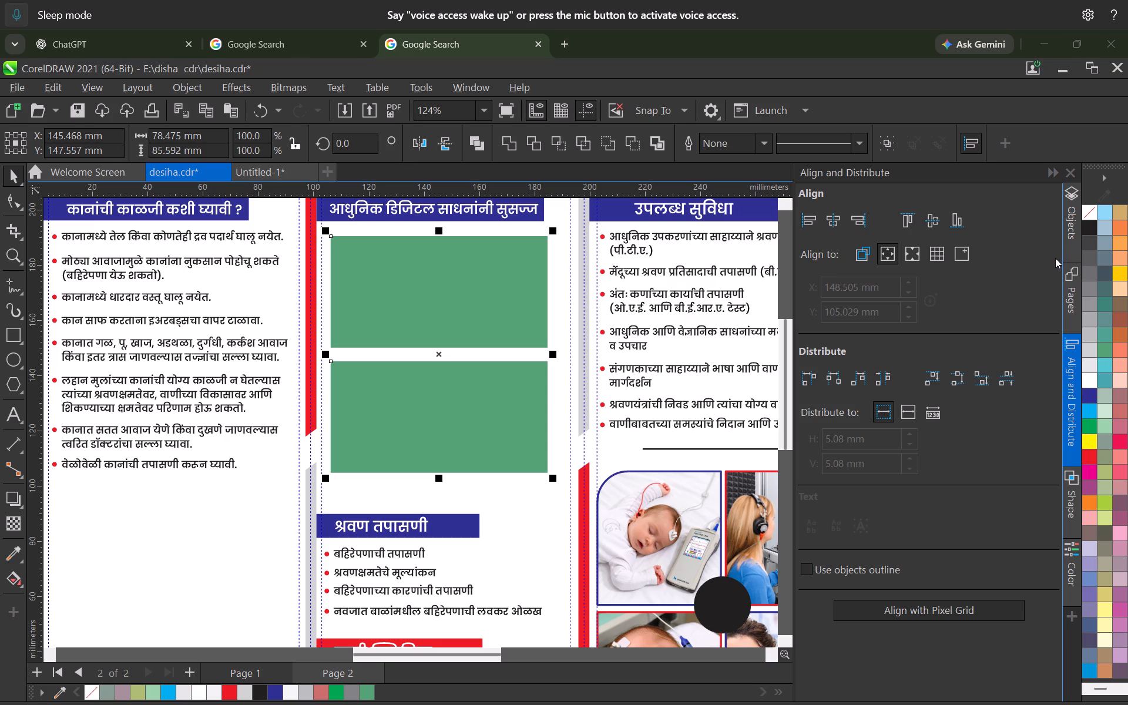
pyautogui.scroll(-4, 509, 337)
pyautogui.scroll(3, 466, 365)
pyautogui.moveTo(460, 363); pyautogui.dragTo(475, 425, button='middle')
pyautogui.scroll(4, 471, 421)
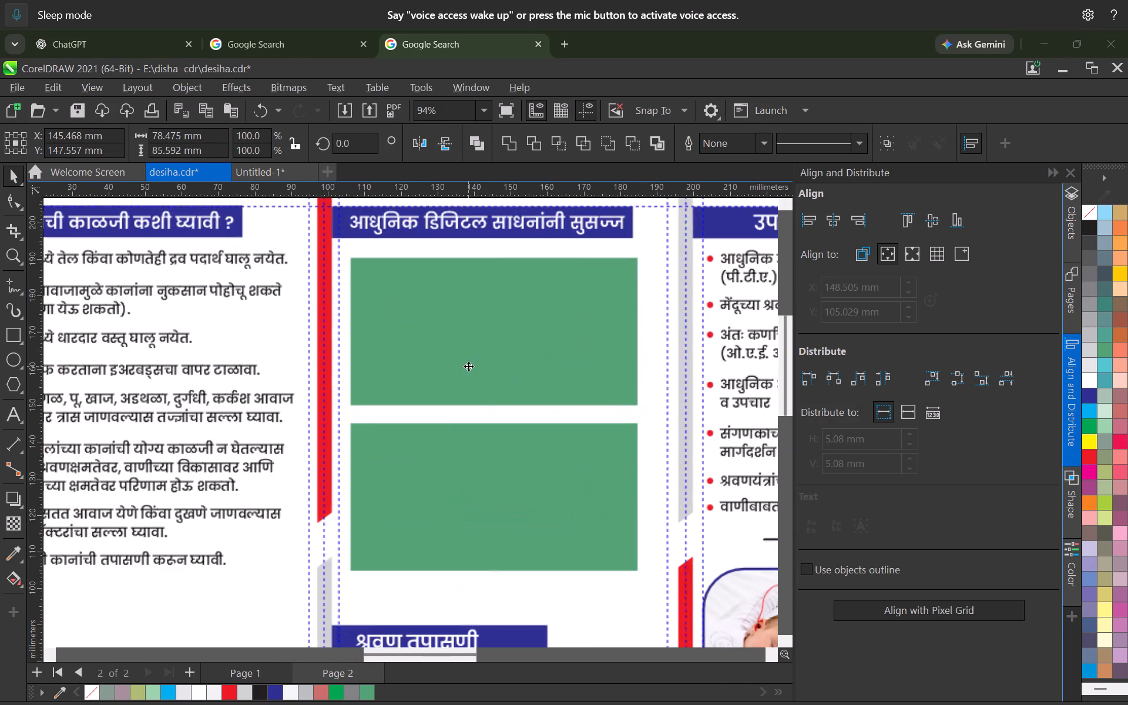
pyautogui.click(478, 374)
pyautogui.scroll(-10, 476, 470)
pyautogui.click(481, 286)
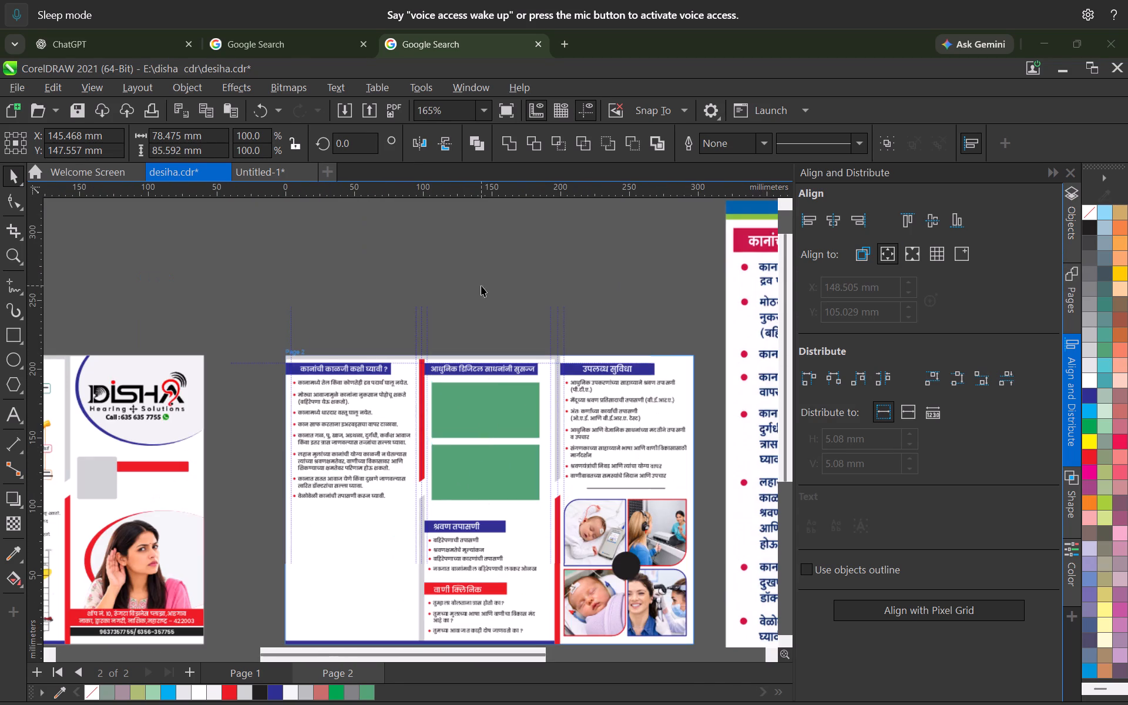
# Duplicate the 1.5 pt divider line from the right column into the middle column, between the lower green rectangle and the blue heading.
pyautogui.scroll(-5, 510, 518)
pyautogui.moveTo(499, 504); pyautogui.dragTo(493, 452, button='middle')
pyautogui.scroll(7, 492, 466)
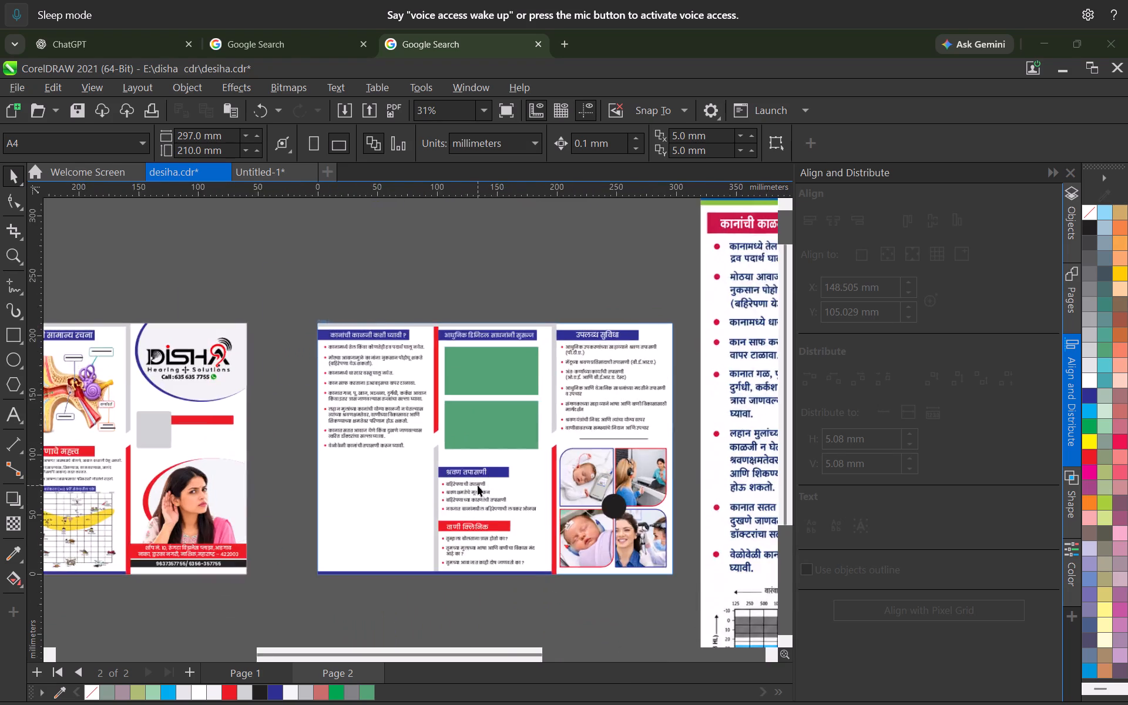
pyautogui.scroll(2, 478, 485)
pyautogui.moveTo(490, 443); pyautogui.dragTo(487, 459, button='middle')
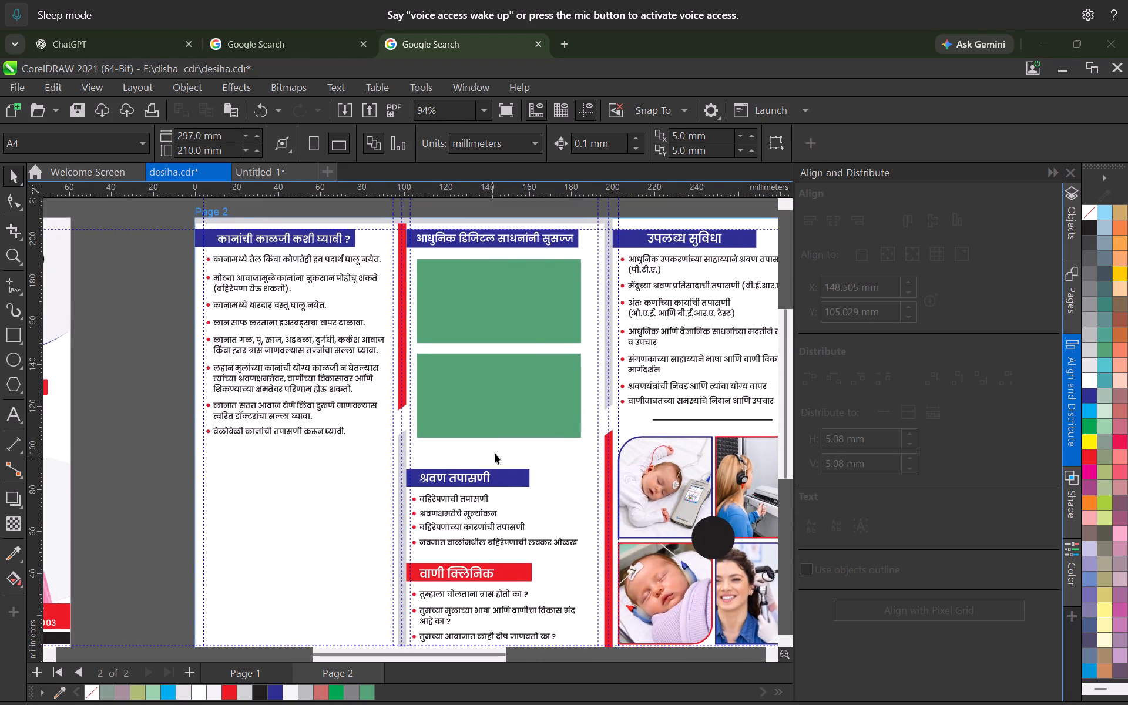
pyautogui.scroll(-4, 500, 454)
pyautogui.scroll(6, 589, 437)
pyautogui.click(626, 434)
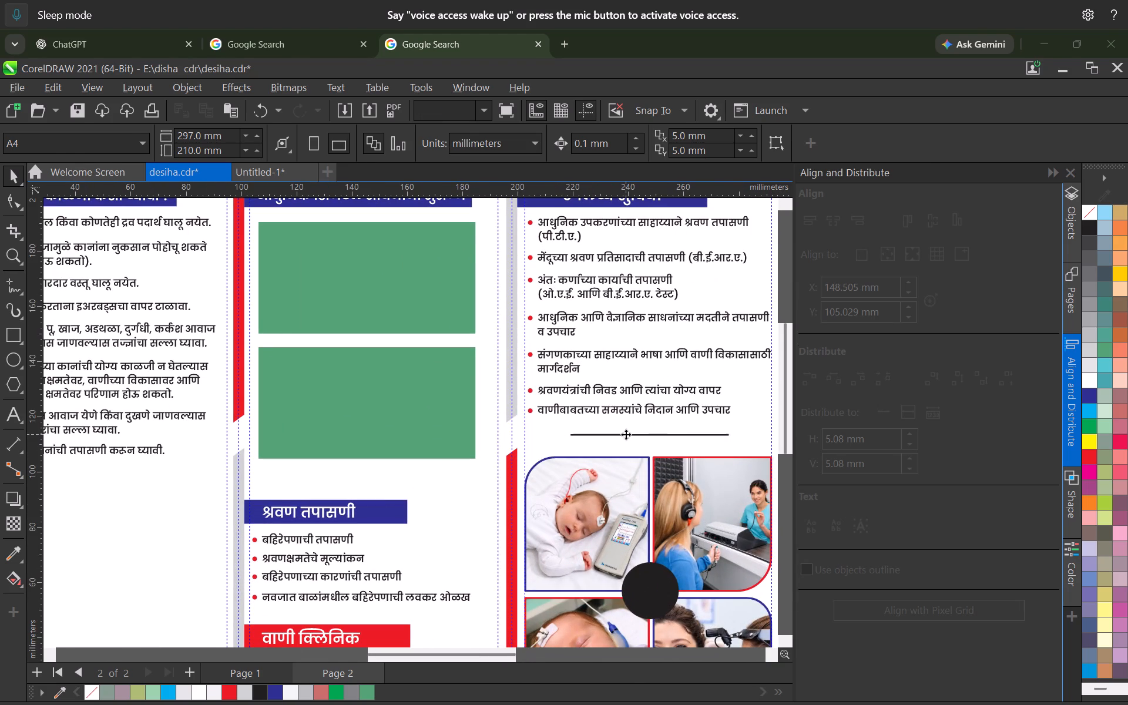
pyautogui.scroll(-4, 625, 436)
pyautogui.middleClick(615, 444)
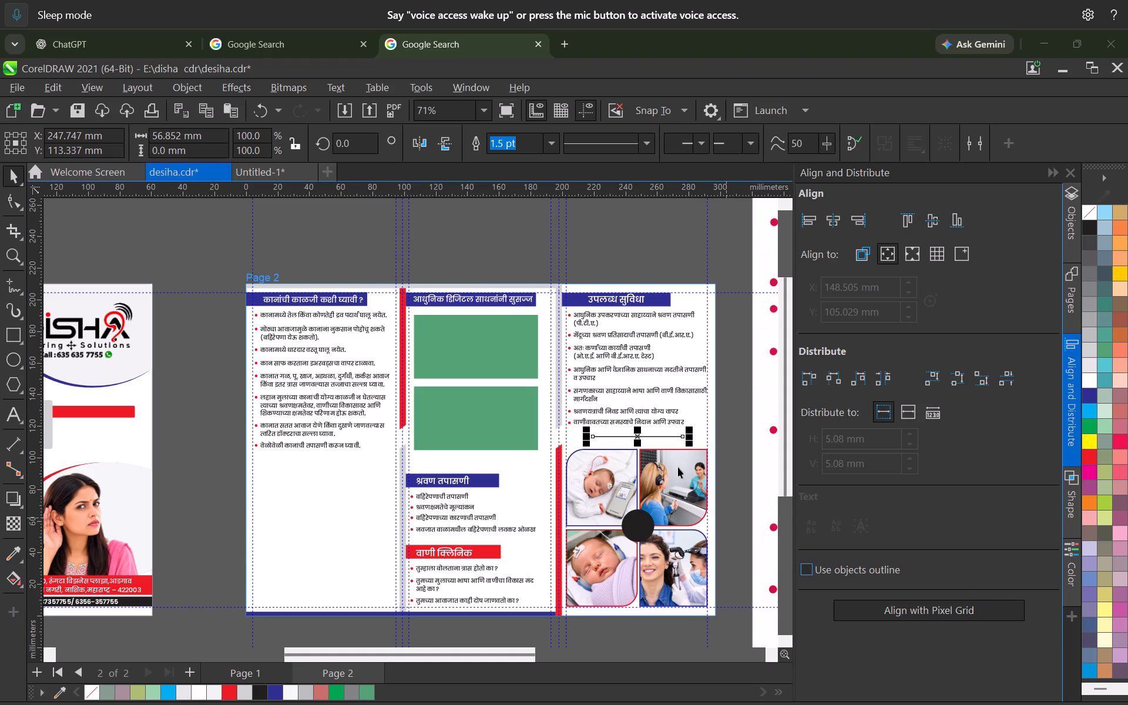
pyautogui.scroll(10, 615, 441)
pyautogui.moveTo(607, 446); pyautogui.dragTo(705, 425, button='middle')
pyautogui.scroll(-4, 700, 424)
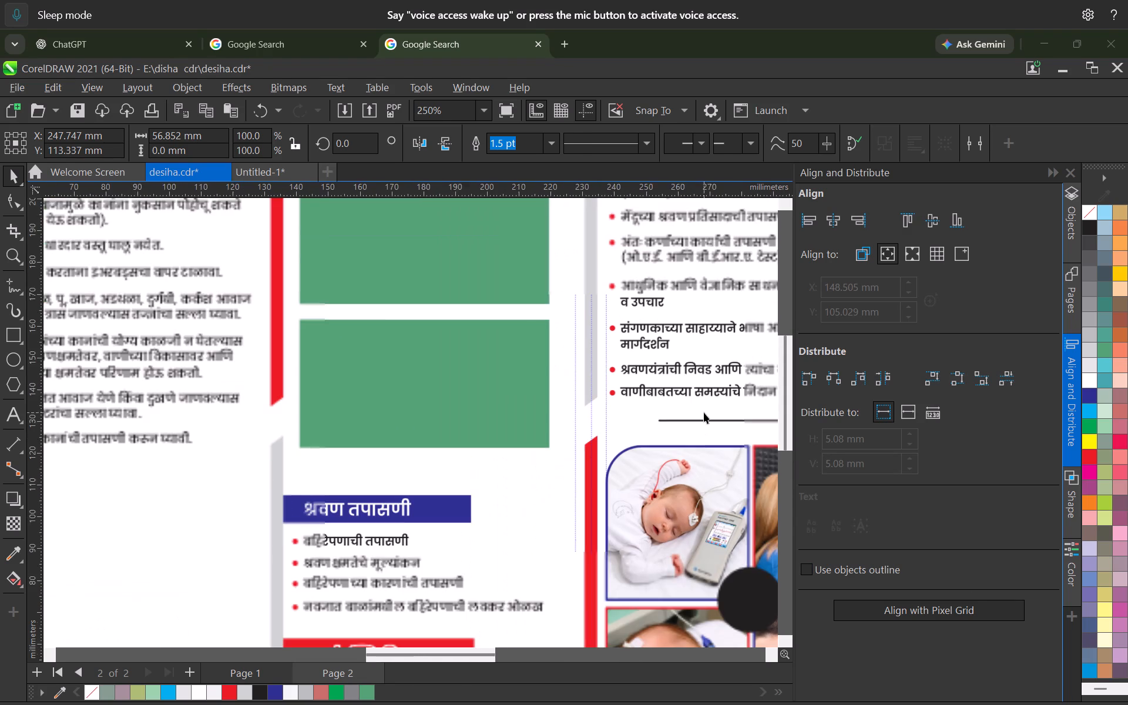
pyautogui.moveTo(703, 419); pyautogui.dragTo(373, 465)
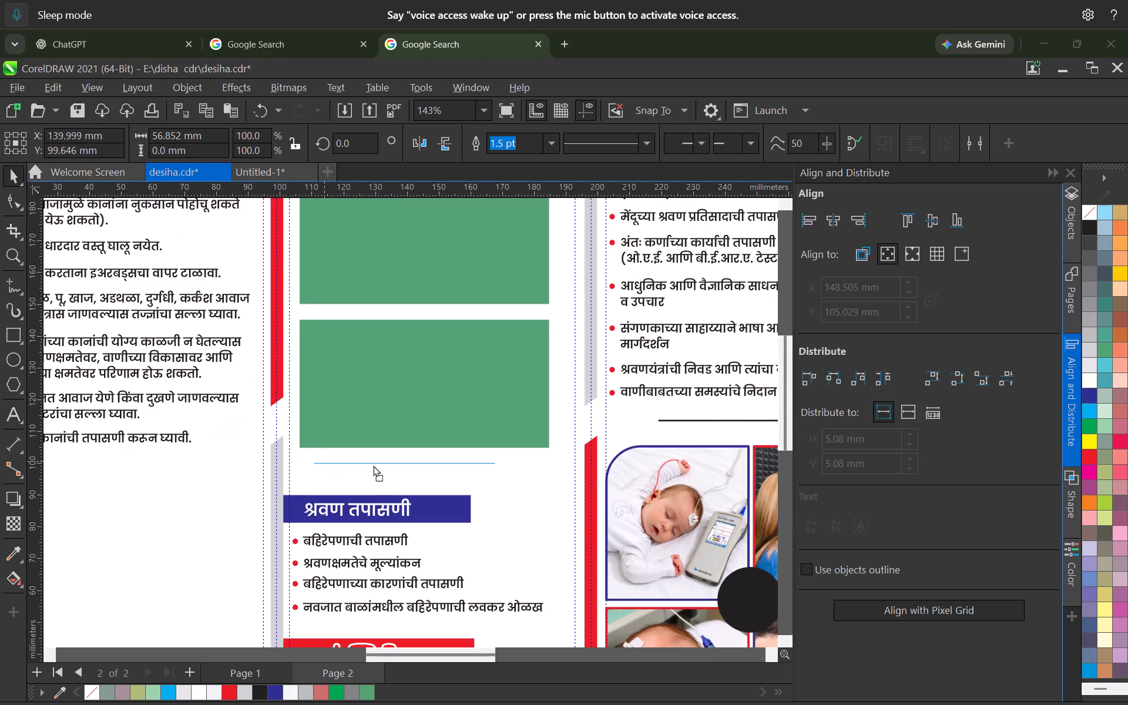
pyautogui.moveTo(373, 465); pyautogui.dragTo(380, 467)
pyautogui.rightClick(380, 467)
# Nudge the duplicated divider line slightly up and left so it sits centred beneath the lower green rectangle.
pyautogui.scroll(-3, 385, 466)
pyautogui.press('Up')
pyautogui.press('Up')
pyautogui.press('Up')
pyautogui.press('Up')
pyautogui.press('Up')
pyautogui.press('Up')
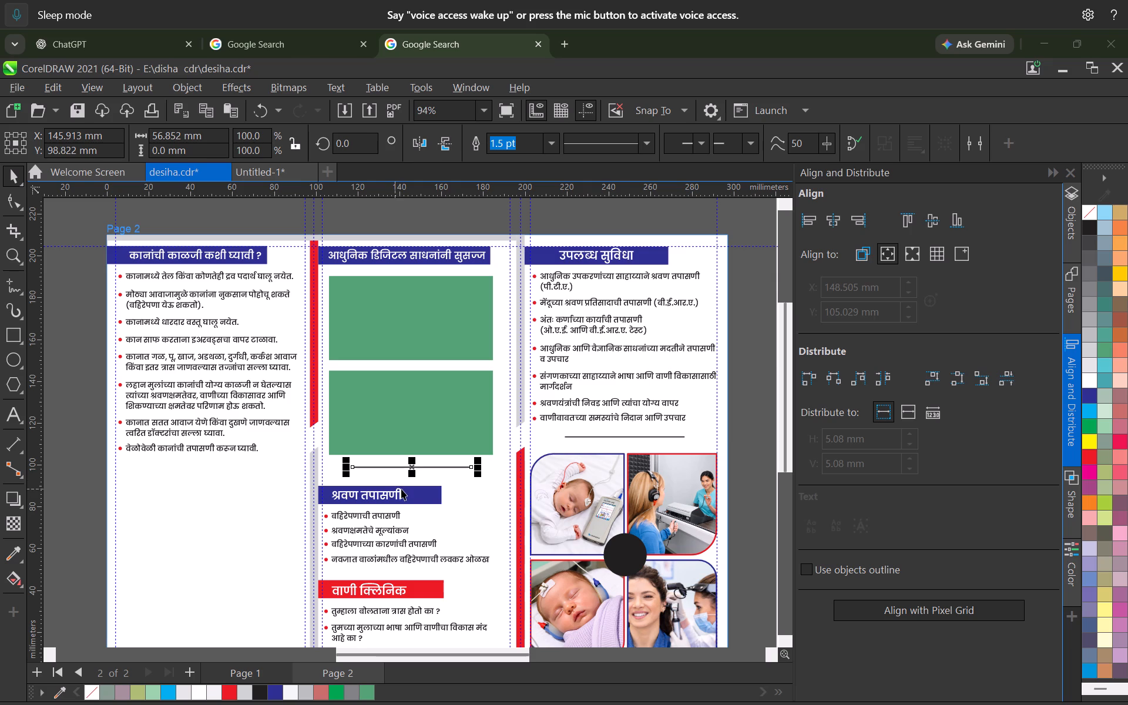
pyautogui.press('Left')
pyautogui.press('Left')
pyautogui.press('Left')
pyautogui.press('Left')
pyautogui.press('Left')
pyautogui.press('Left')
pyautogui.press('Left')
pyautogui.press('Up')
pyautogui.scroll(-10, 431, 482)
pyautogui.click(442, 299)
# Nudge the upper green rectangle in the middle column down slightly, towards the lower one.
pyautogui.scroll(9, 402, 501)
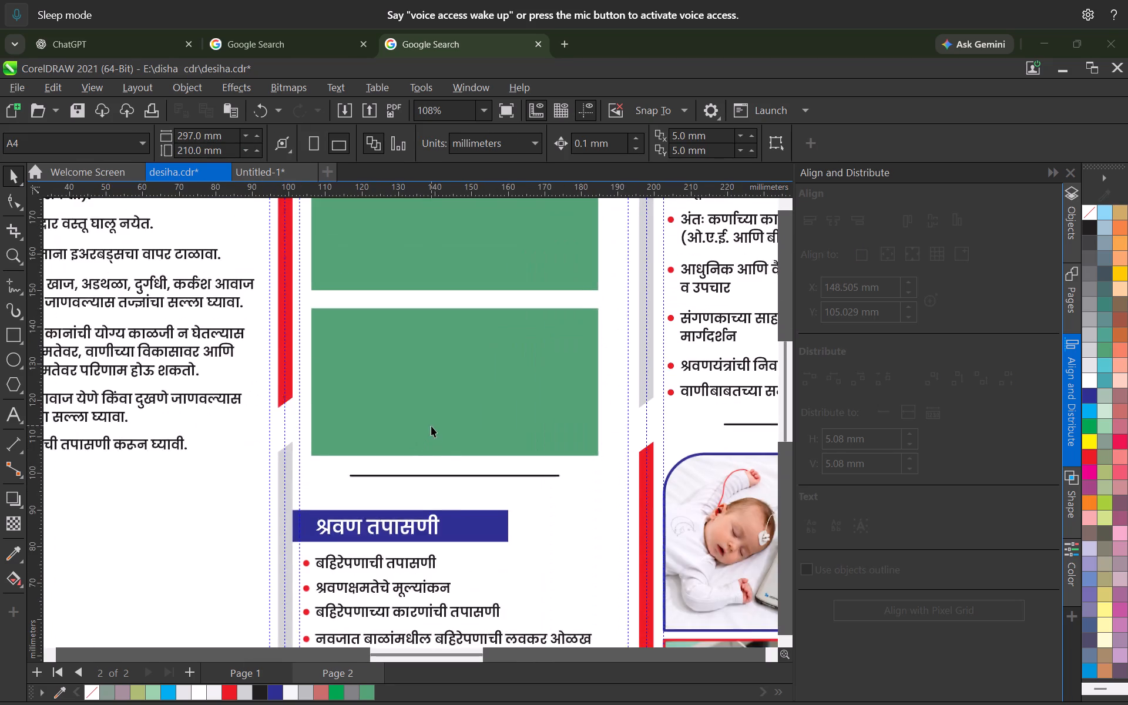
pyautogui.moveTo(431, 431); pyautogui.dragTo(449, 486, button='middle')
pyautogui.click(464, 439)
pyautogui.scroll(-5, 461, 437)
pyautogui.moveTo(458, 441); pyautogui.dragTo(468, 466, button='middle')
pyautogui.scroll(5, 469, 466)
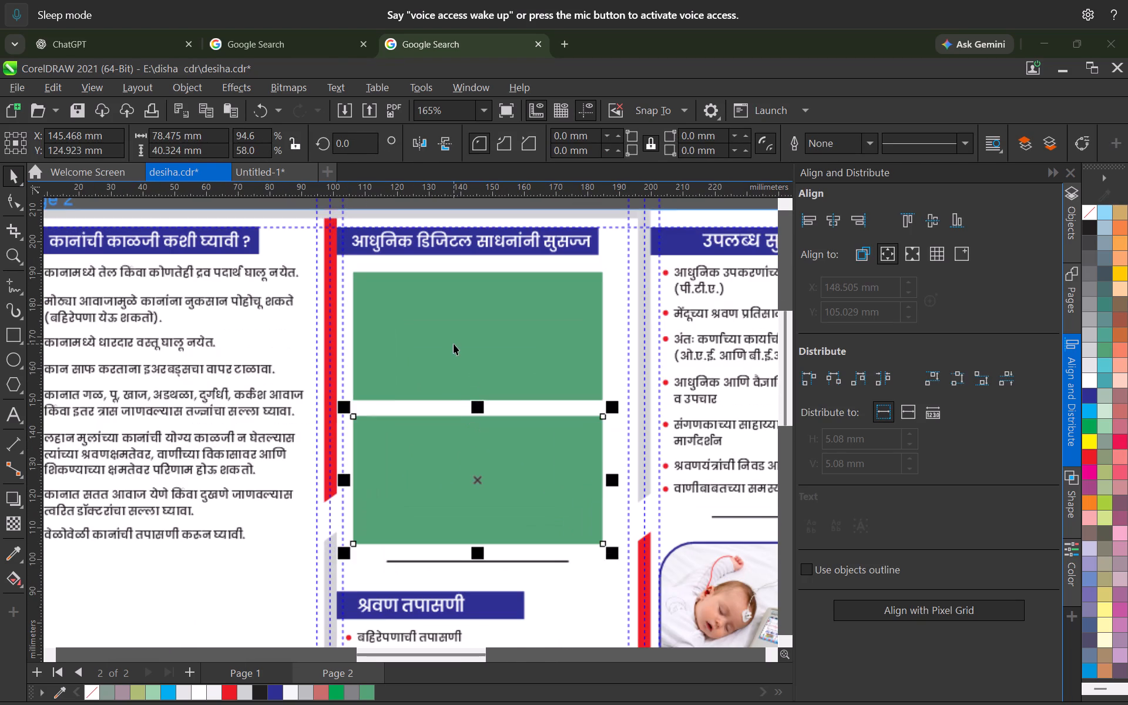
pyautogui.click(454, 344)
pyautogui.press('Down')
pyautogui.press('Down')
pyautogui.press('Down')
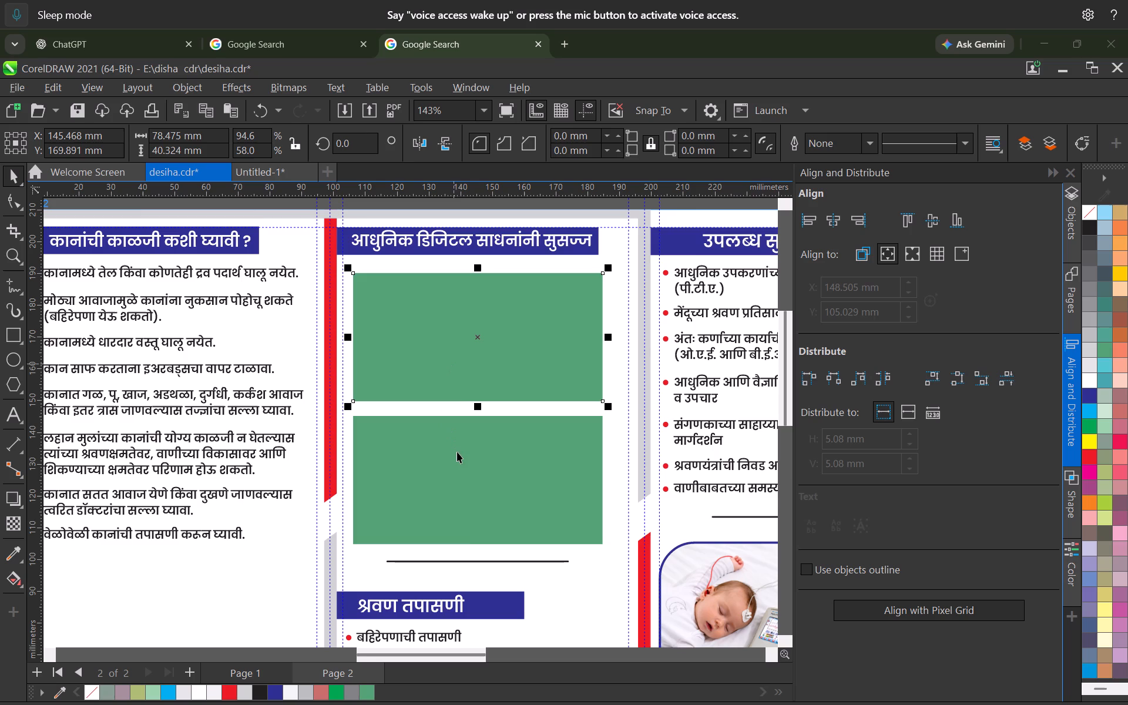
# Stretch both green rectangles downward together to a combined height of about 88 mm and nudge the pair up slightly.
pyautogui.keyDown('shift'); pyautogui.click(457, 452); pyautogui.keyUp('shift')
pyautogui.scroll(1, 468, 566)
pyautogui.moveTo(476, 547); pyautogui.dragTo(476, 549)
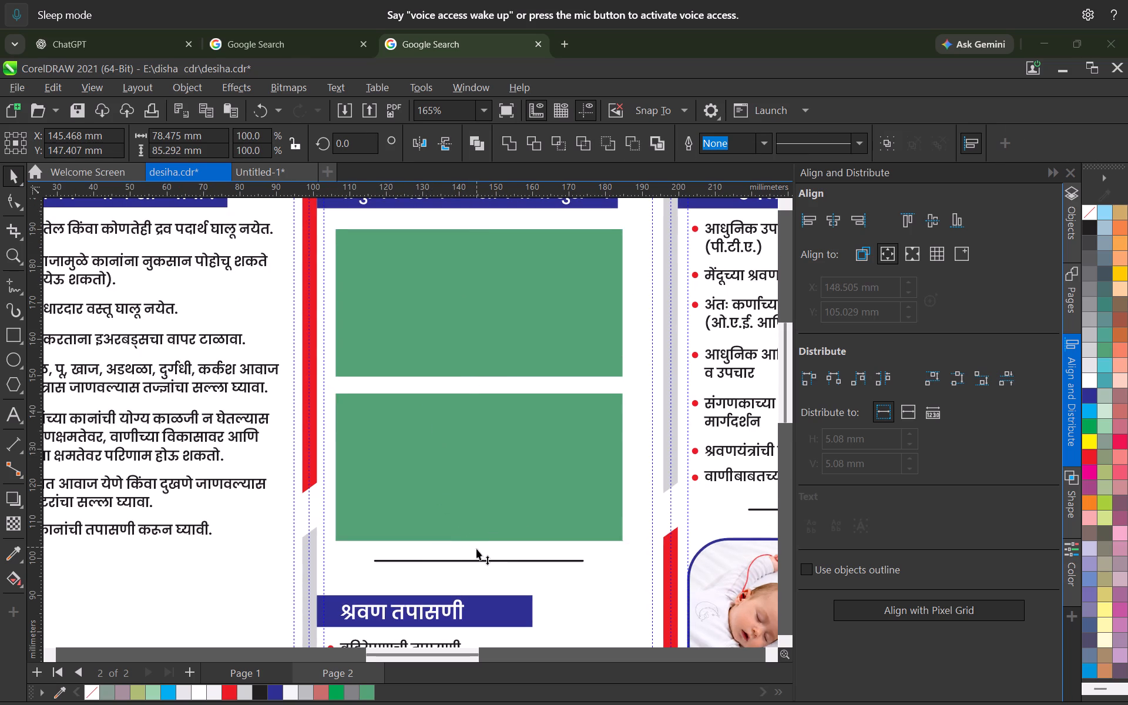
pyautogui.moveTo(476, 549); pyautogui.dragTo(478, 557)
pyautogui.press('Up')
pyautogui.press('Up')
pyautogui.press('Up')
pyautogui.press('Up')
pyautogui.press('Up')
pyautogui.press('Up')
pyautogui.press('Up')
pyautogui.press('Up')
pyautogui.press('Up')
pyautogui.press('Up')
pyautogui.press('Up')
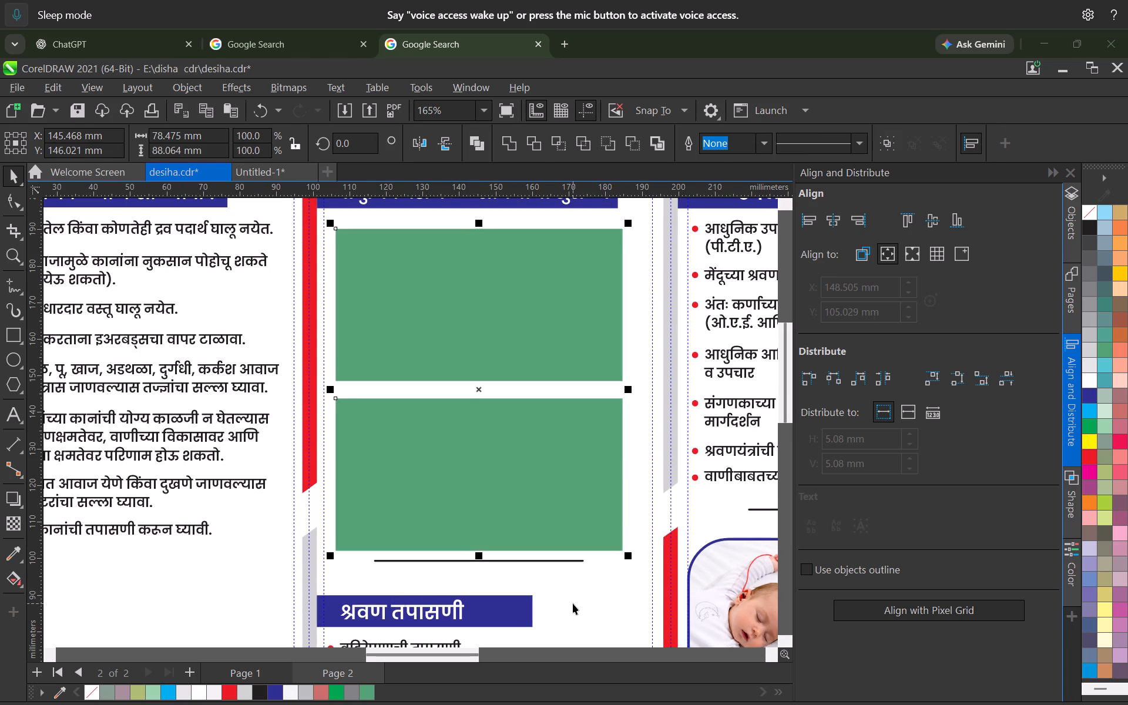
pyautogui.click(574, 603)
# Nudge the upper green rectangle down to narrow the gap between the two rectangles.
pyautogui.click(499, 304)
pyautogui.press('Down')
pyautogui.press('Down')
pyautogui.press('Down')
pyautogui.press('Down')
pyautogui.press('Down')
pyautogui.press('Down')
pyautogui.press('Down')
pyautogui.press('Down')
pyautogui.press('Down')
pyautogui.press('Down')
pyautogui.press('Down')
pyautogui.press('Down')
pyautogui.press('Down')
pyautogui.press('Down')
pyautogui.press('Down')
pyautogui.press('Down')
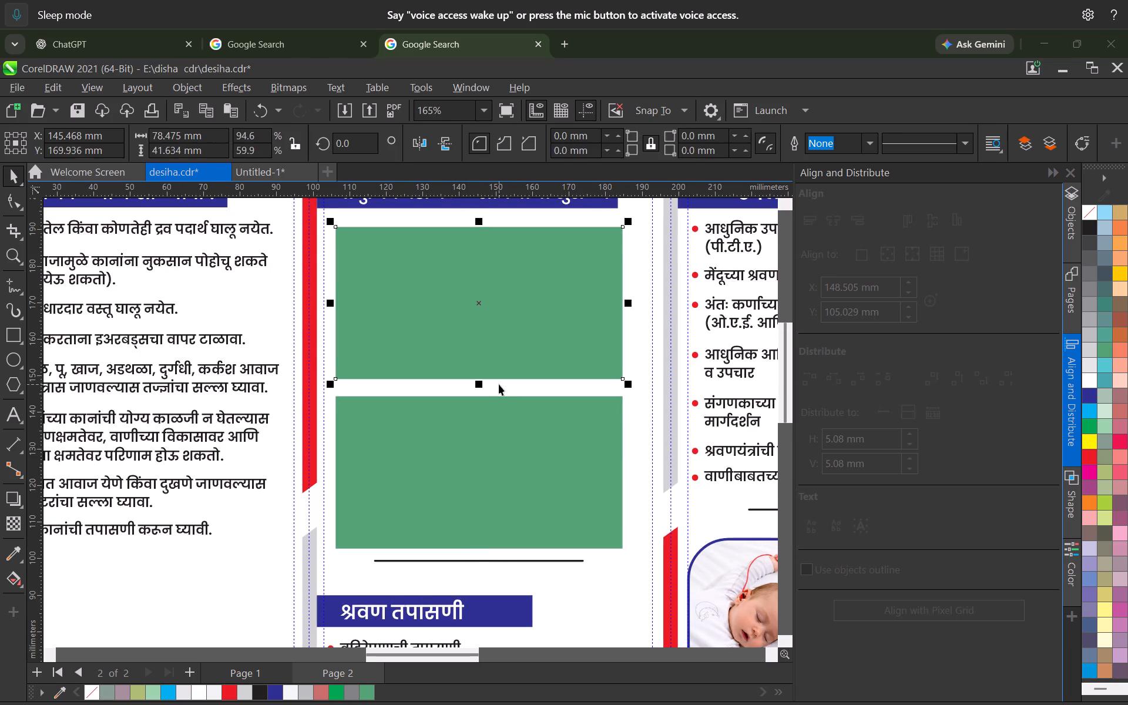
# Nudge both green rectangles up together slightly, away from the divider line.
pyautogui.keyDown('shift'); pyautogui.click(499, 433); pyautogui.keyUp('shift')
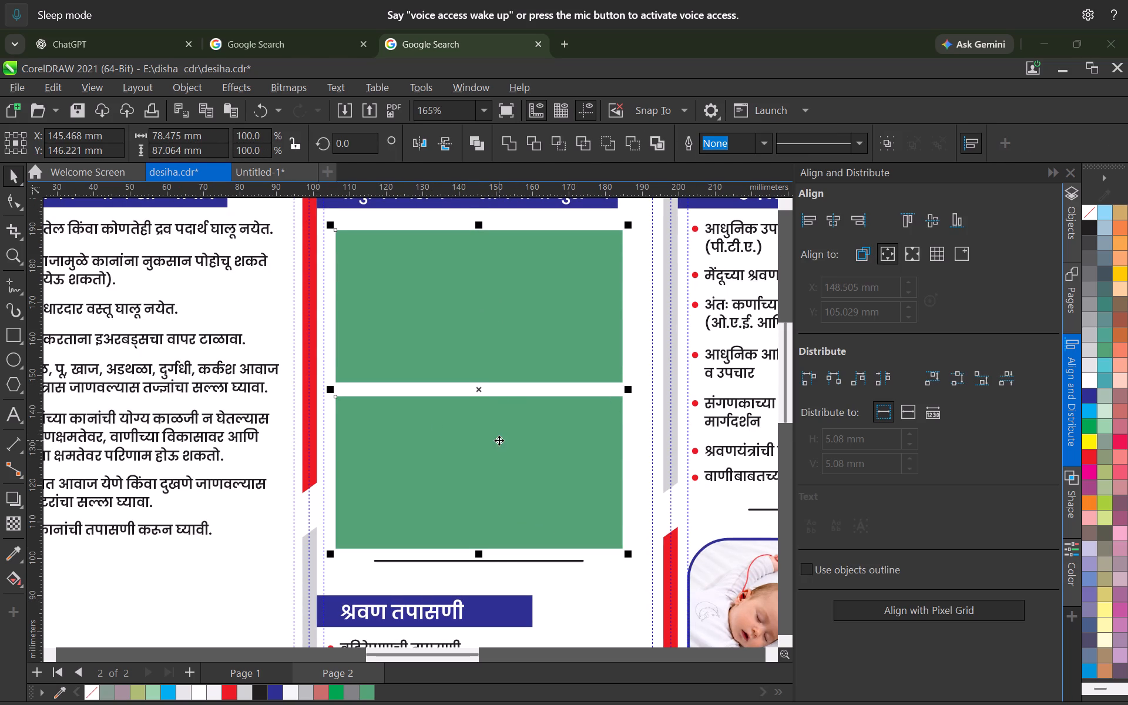
pyautogui.press('Up')
pyautogui.press('Up')
pyautogui.press('Up')
pyautogui.press('Up')
pyautogui.press('Up')
pyautogui.click(605, 596)
# Nudge the middle column's divider line down to about Y 97.6 mm, between the lower green rectangle and the heading.
pyautogui.click(577, 562)
pyautogui.press('Down')
pyautogui.press('Down')
pyautogui.press('Down')
pyautogui.press('Down')
pyautogui.press('Down')
pyautogui.press('Down')
pyautogui.press('Down')
pyautogui.press('Down')
pyautogui.press('Down')
pyautogui.press('Down')
pyautogui.press('Down')
pyautogui.press('Down')
pyautogui.press('Down')
pyautogui.press('Down')
pyautogui.press('Down')
pyautogui.press('Down')
pyautogui.press('Down')
pyautogui.press('Down')
pyautogui.press('Down')
pyautogui.press('Down')
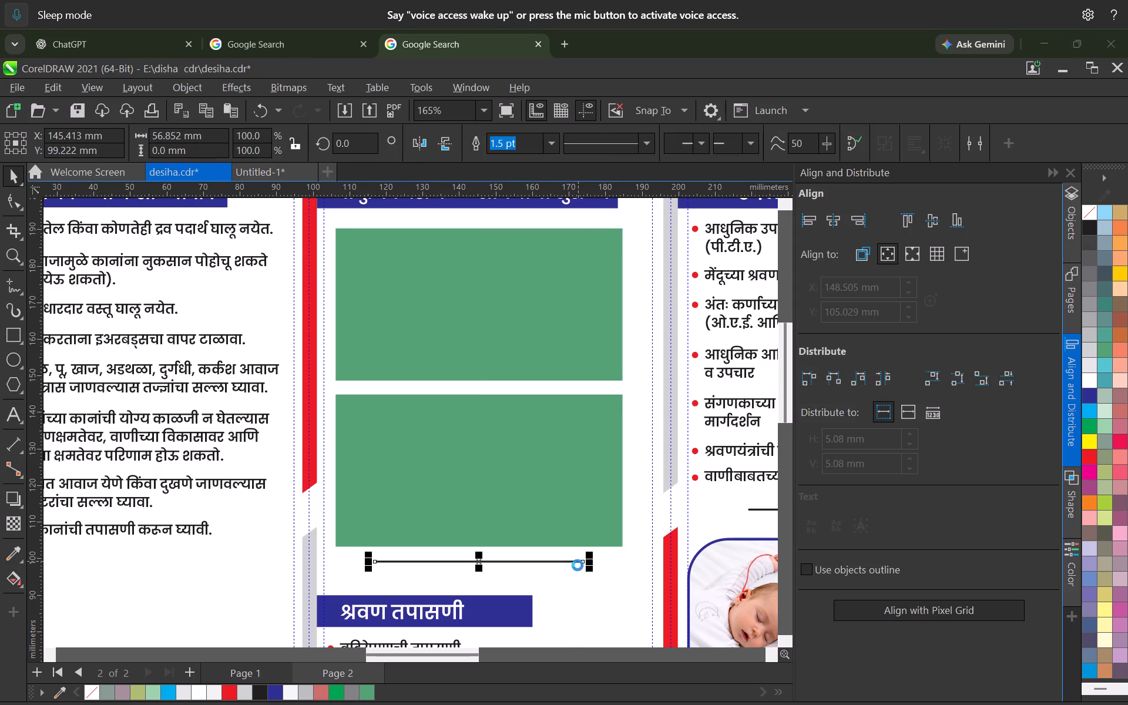
pyautogui.scroll(-12, 526, 466)
pyautogui.click(713, 443)
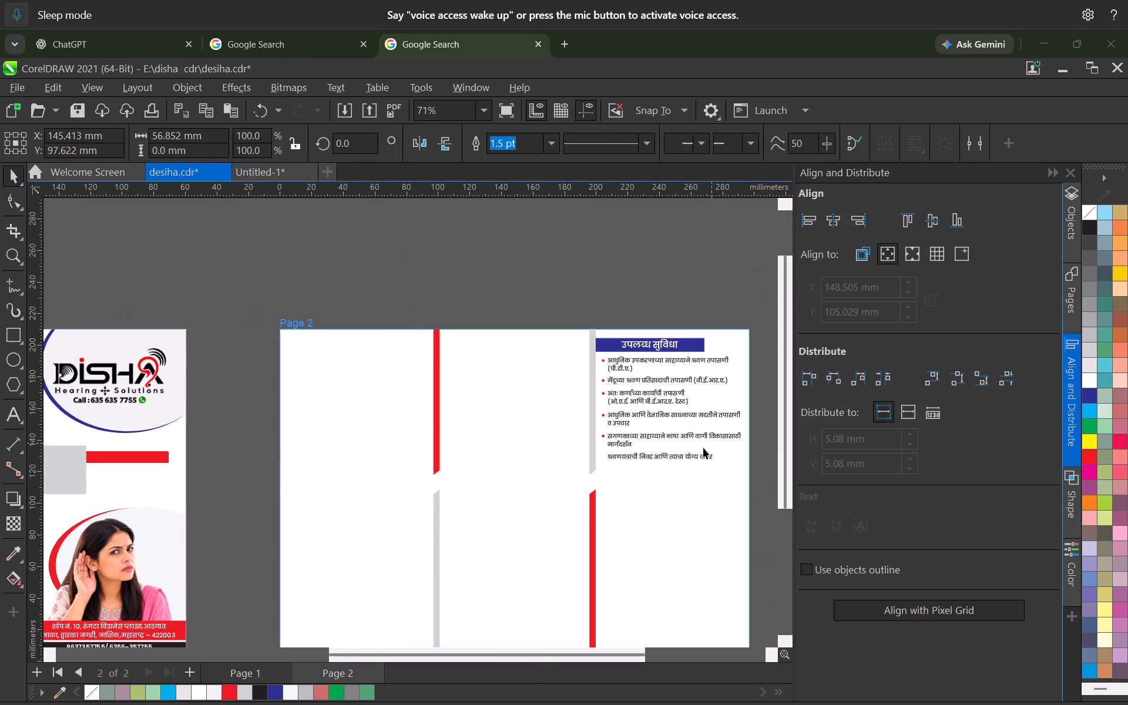
# Save the brochure document.
pyautogui.scroll(-5, 587, 467)
pyautogui.moveTo(576, 477); pyautogui.dragTo(461, 369, button='middle')
pyautogui.scroll(9, 509, 425)
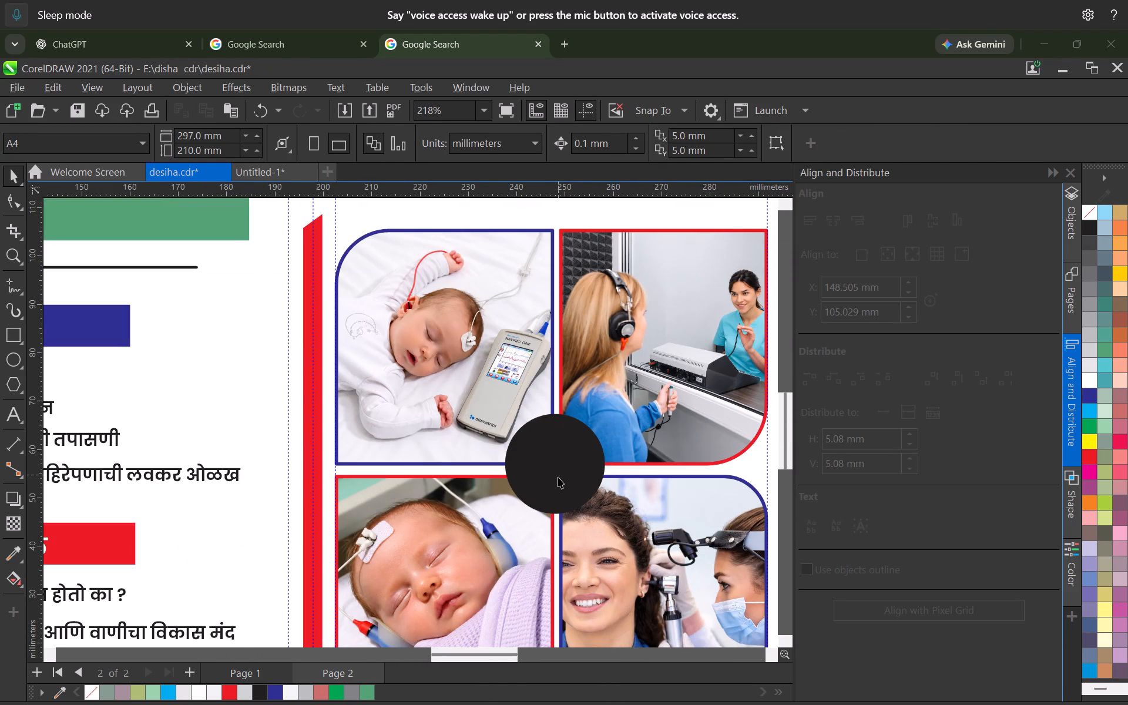
pyautogui.hotkey('ctrl', 's')
# Fill the black circle at the centre of the four photos with light grey.
pyautogui.click(556, 481)
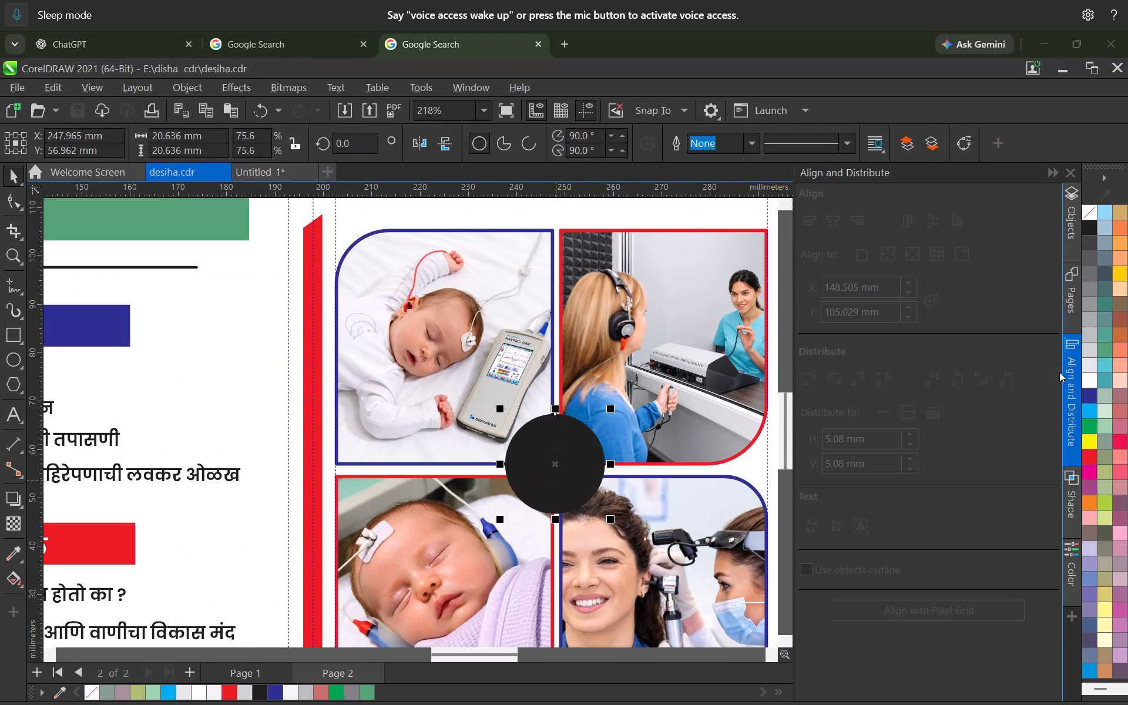
pyautogui.click(1088, 365)
pyautogui.scroll(-11, 586, 386)
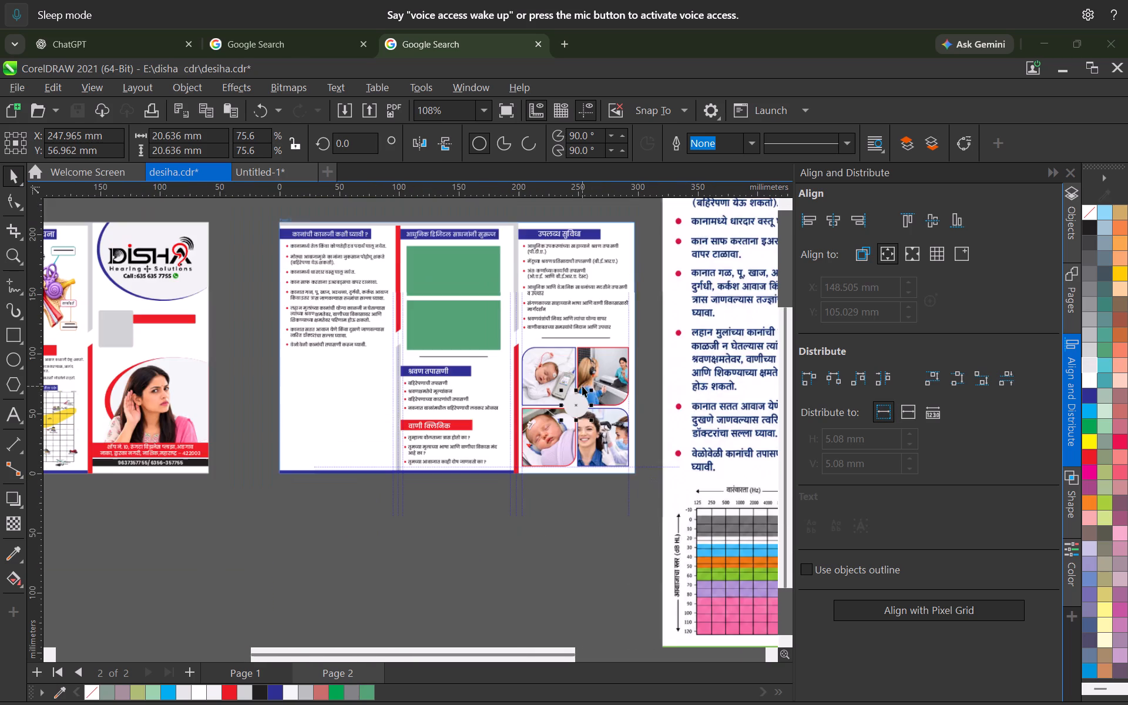
pyautogui.scroll(8, 576, 438)
pyautogui.click(1094, 348)
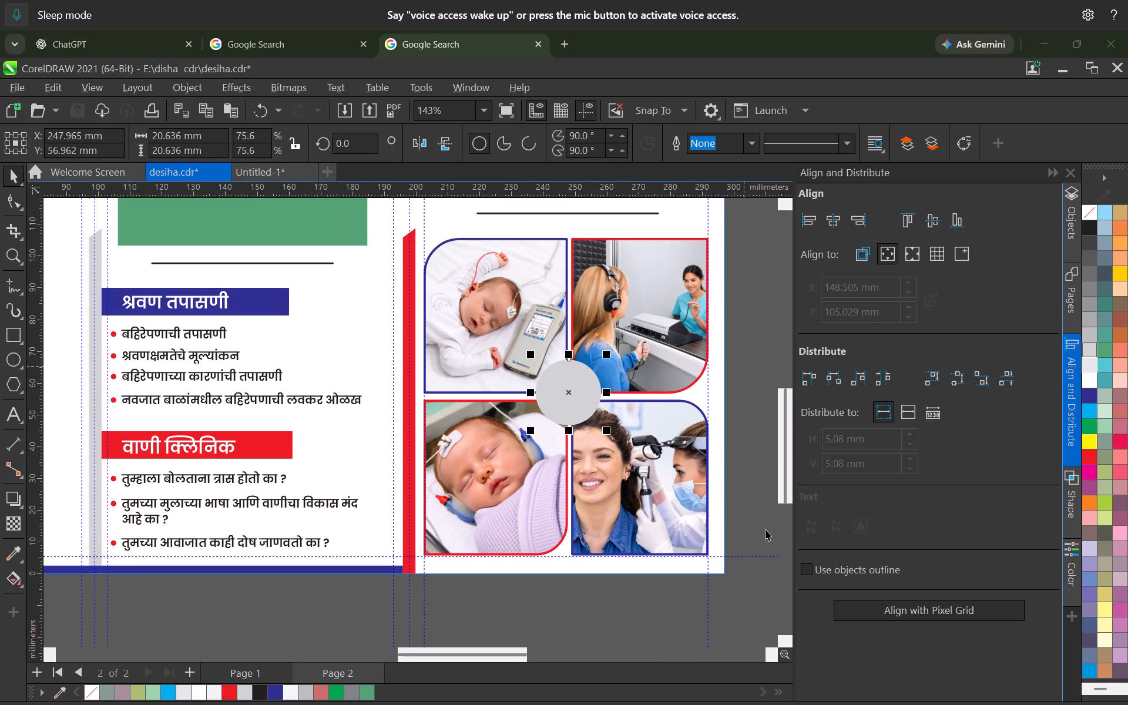
pyautogui.click(623, 634)
# Save the brochure with the recoloured circle.
pyautogui.scroll(-9, 610, 575)
pyautogui.moveTo(589, 557); pyautogui.dragTo(592, 557, button='middle')
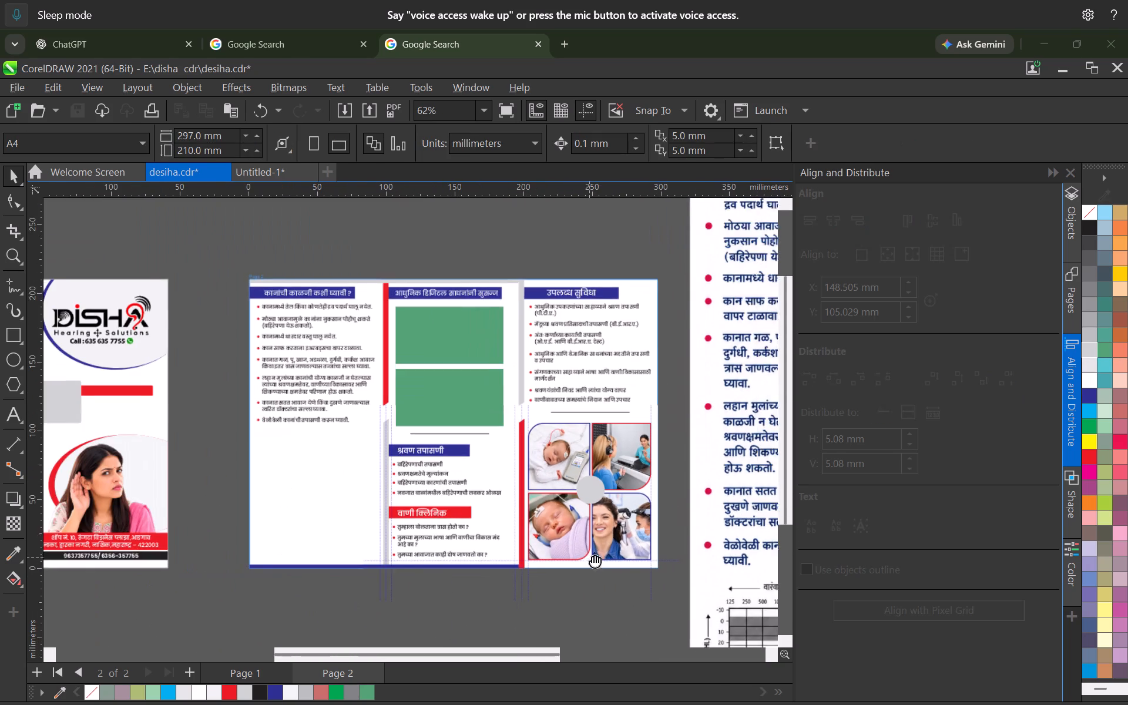
pyautogui.moveTo(592, 557); pyautogui.dragTo(641, 573, button='middle')
pyautogui.scroll(3, 548, 527)
pyautogui.hotkey('ctrl', 's')
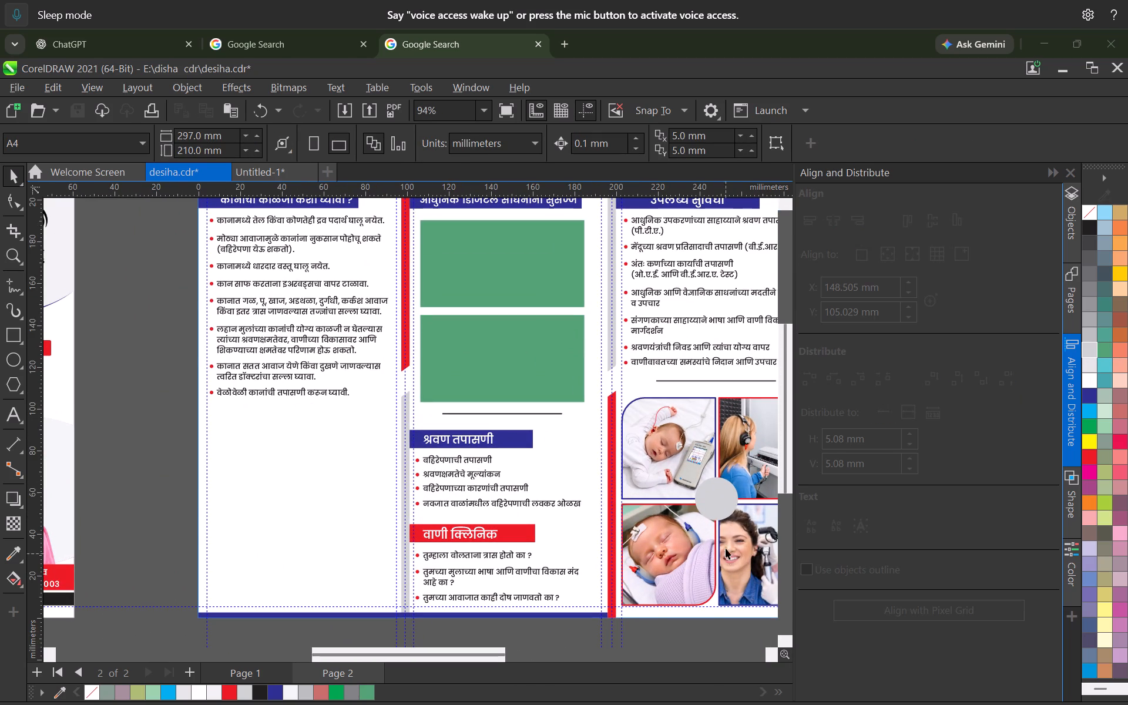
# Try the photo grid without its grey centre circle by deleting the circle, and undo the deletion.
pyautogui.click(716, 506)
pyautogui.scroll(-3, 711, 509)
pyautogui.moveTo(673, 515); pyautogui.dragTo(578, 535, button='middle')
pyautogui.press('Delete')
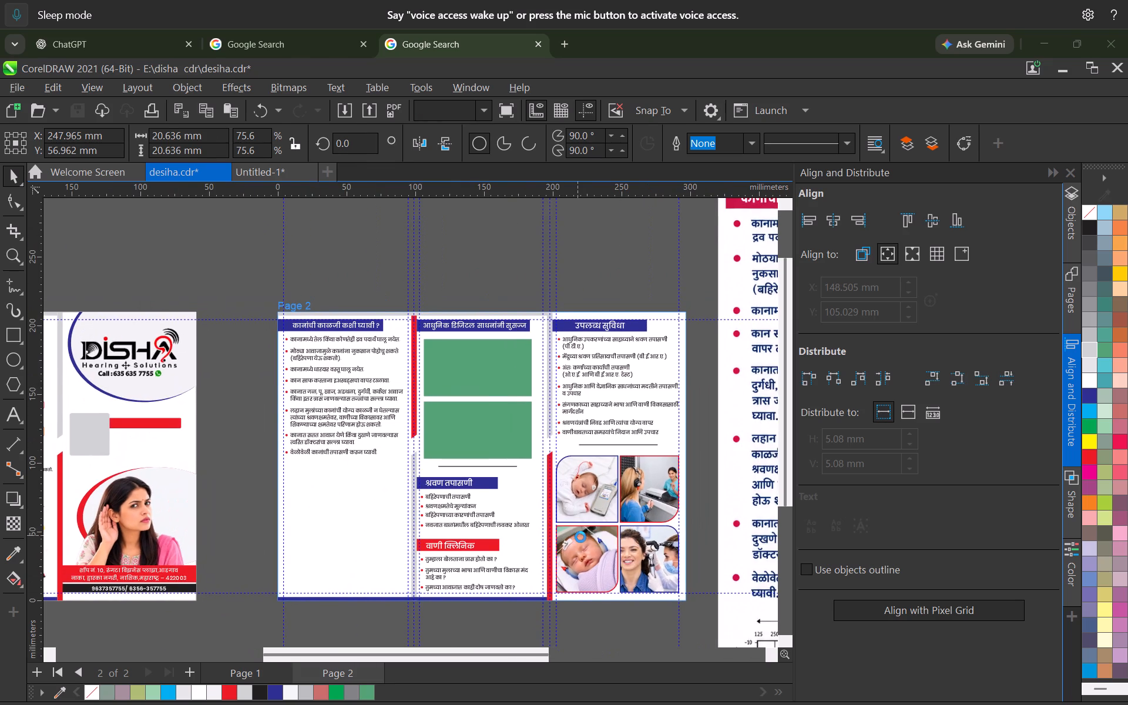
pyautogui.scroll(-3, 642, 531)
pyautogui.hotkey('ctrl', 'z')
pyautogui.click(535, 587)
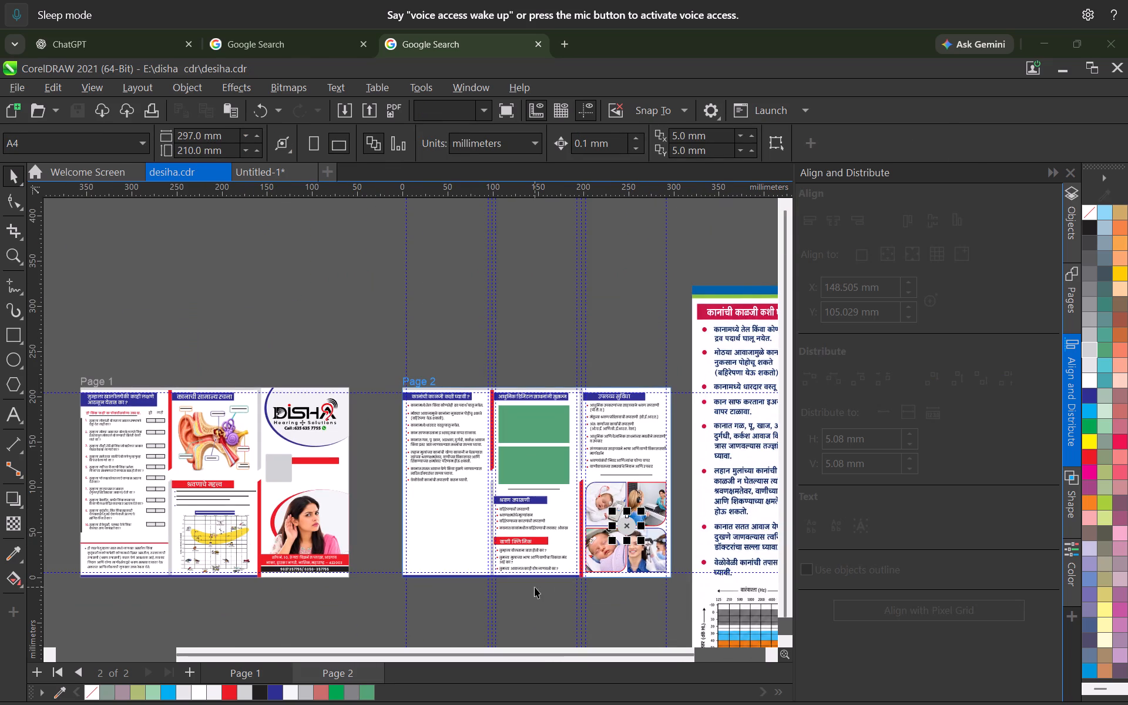
# Save the brochure document again.
pyautogui.scroll(3, 526, 459)
pyautogui.moveTo(552, 499); pyautogui.dragTo(485, 451, button='middle')
pyautogui.scroll(4, 485, 451)
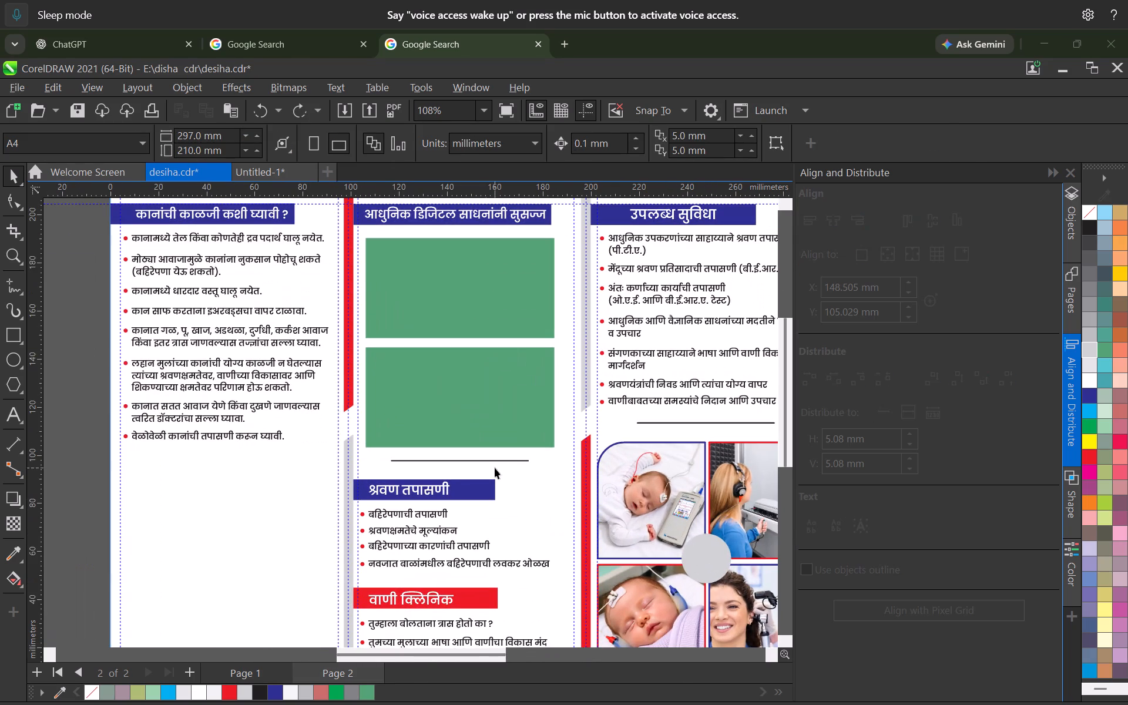
pyautogui.hotkey('ctrl', 's')
# Examine the page 2 layout and compare its columns and picture areas with the reference brochure.
pyautogui.scroll(-9, 513, 458)
pyautogui.moveTo(485, 431); pyautogui.dragTo(490, 501, button='middle')
pyautogui.scroll(8, 451, 443)
pyautogui.scroll(1, 381, 341)
pyautogui.moveTo(381, 341); pyautogui.dragTo(402, 398, button='middle')
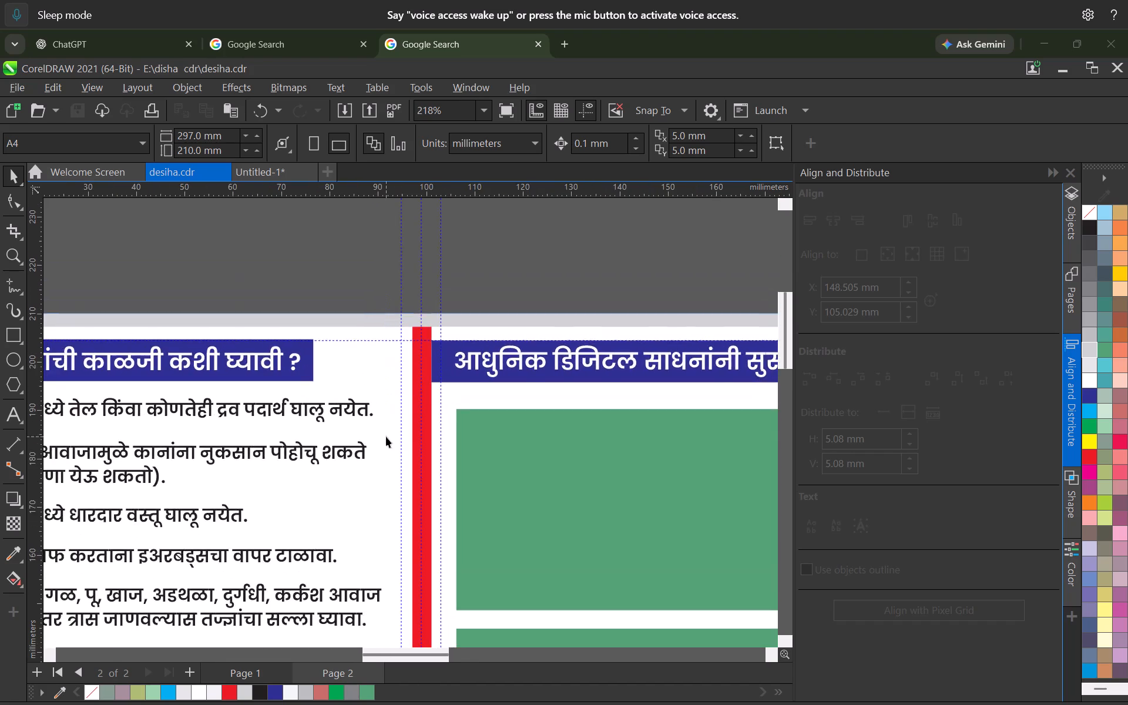
pyautogui.scroll(-3, 388, 450)
pyautogui.moveTo(428, 495); pyautogui.dragTo(449, 462, button='middle')
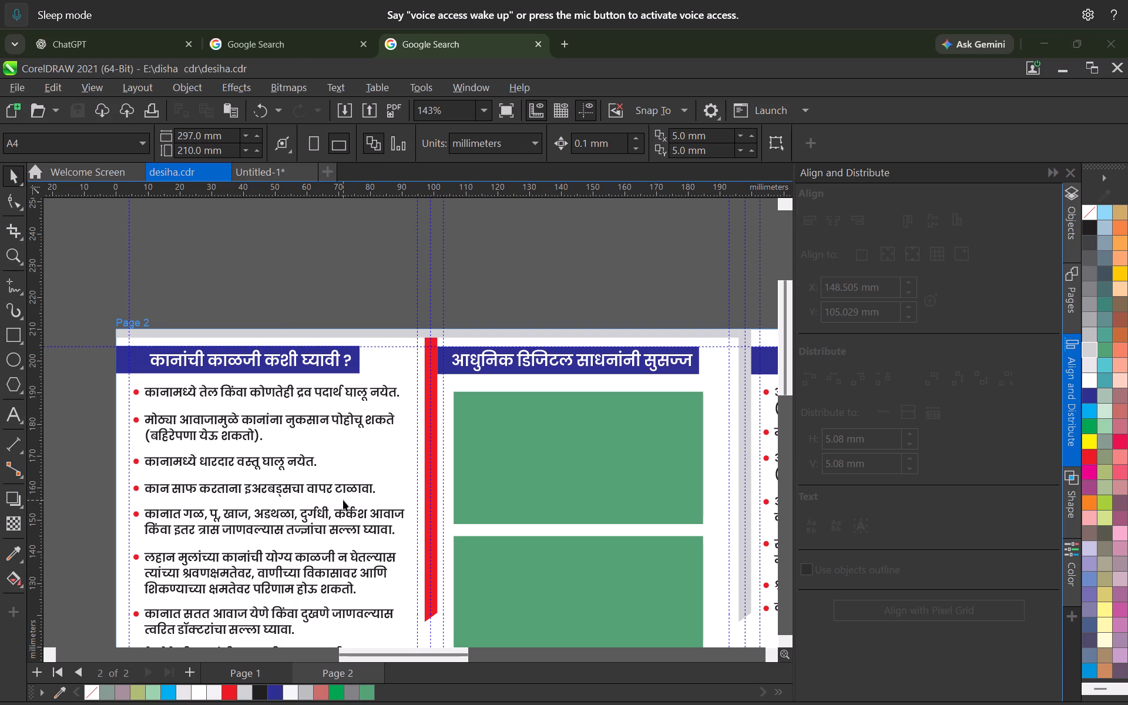
pyautogui.scroll(-3, 431, 427)
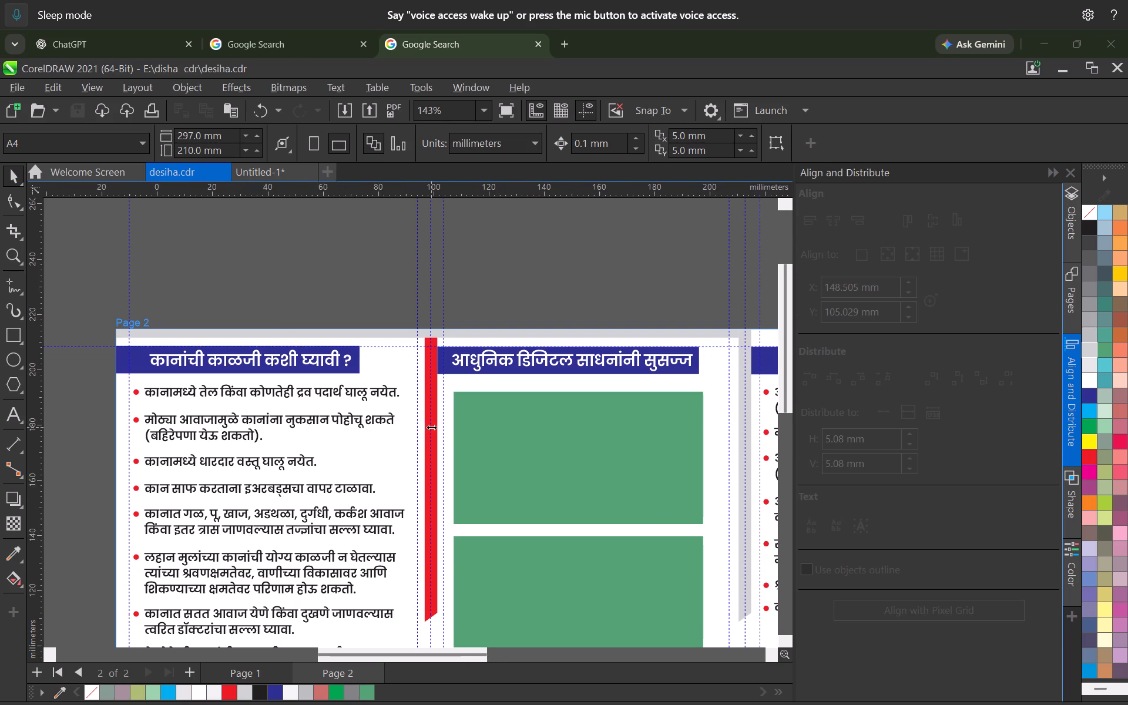
pyautogui.scroll(-5, 431, 427)
pyautogui.moveTo(472, 459); pyautogui.dragTo(375, 279, button='middle')
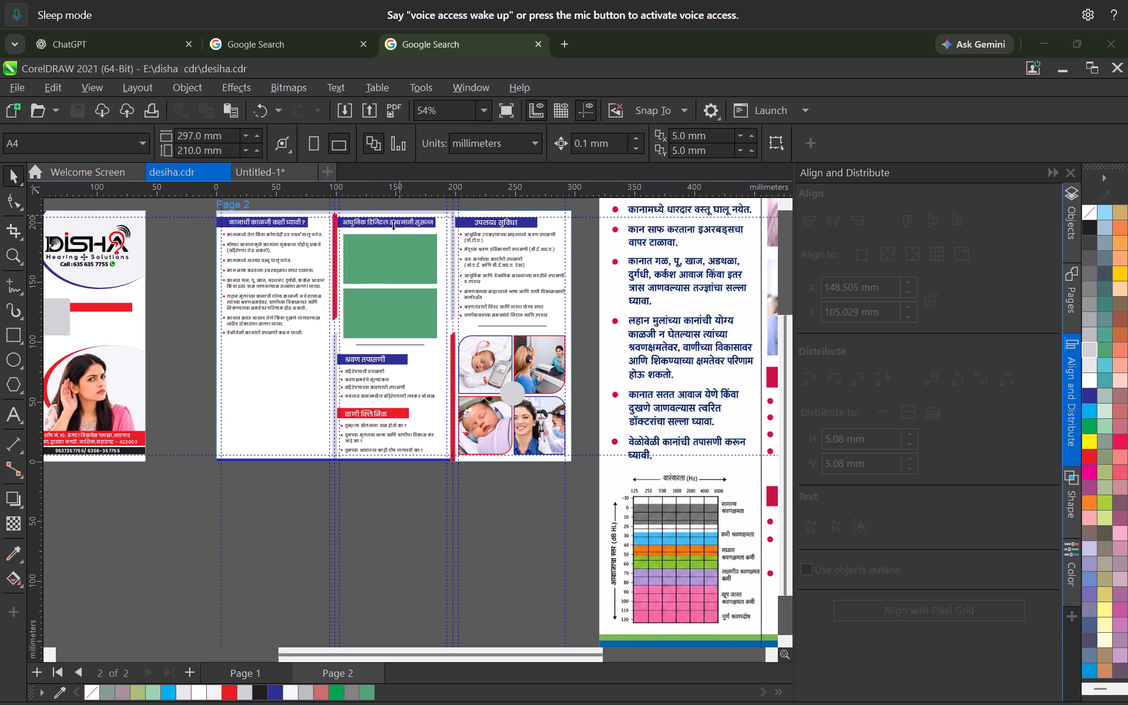
pyautogui.scroll(6, 394, 397)
pyautogui.scroll(3, 277, 341)
pyautogui.moveTo(325, 318); pyautogui.dragTo(371, 466, button='middle')
pyautogui.scroll(-10, 401, 451)
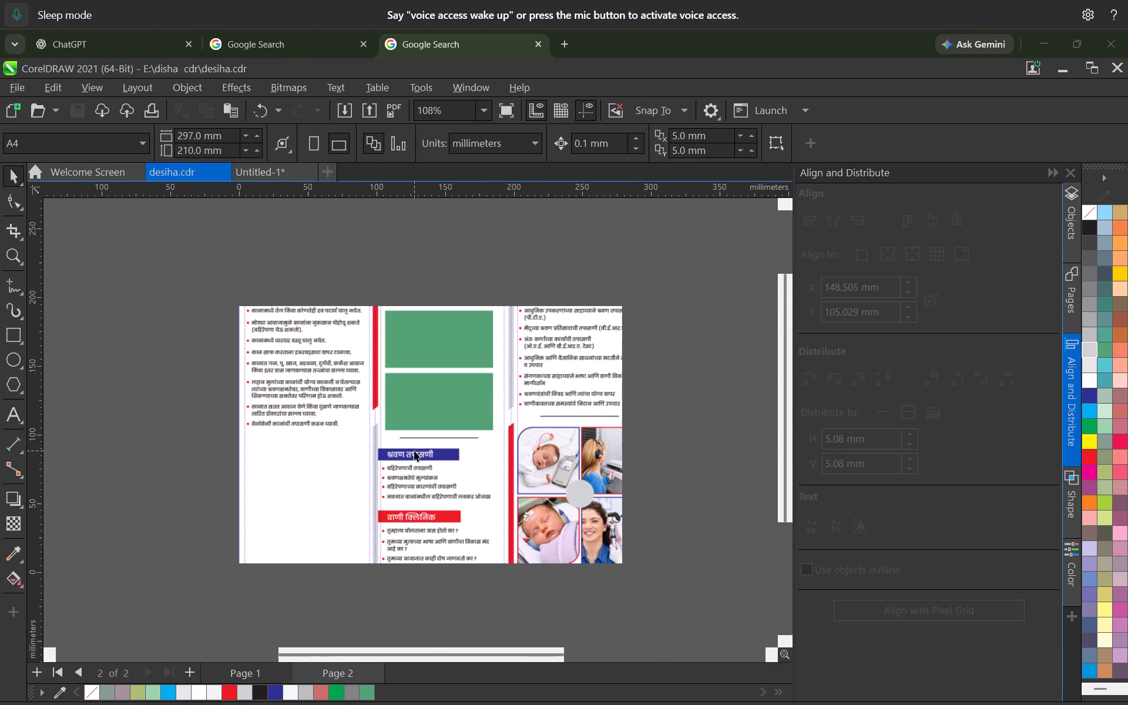
pyautogui.scroll(-6, 443, 492)
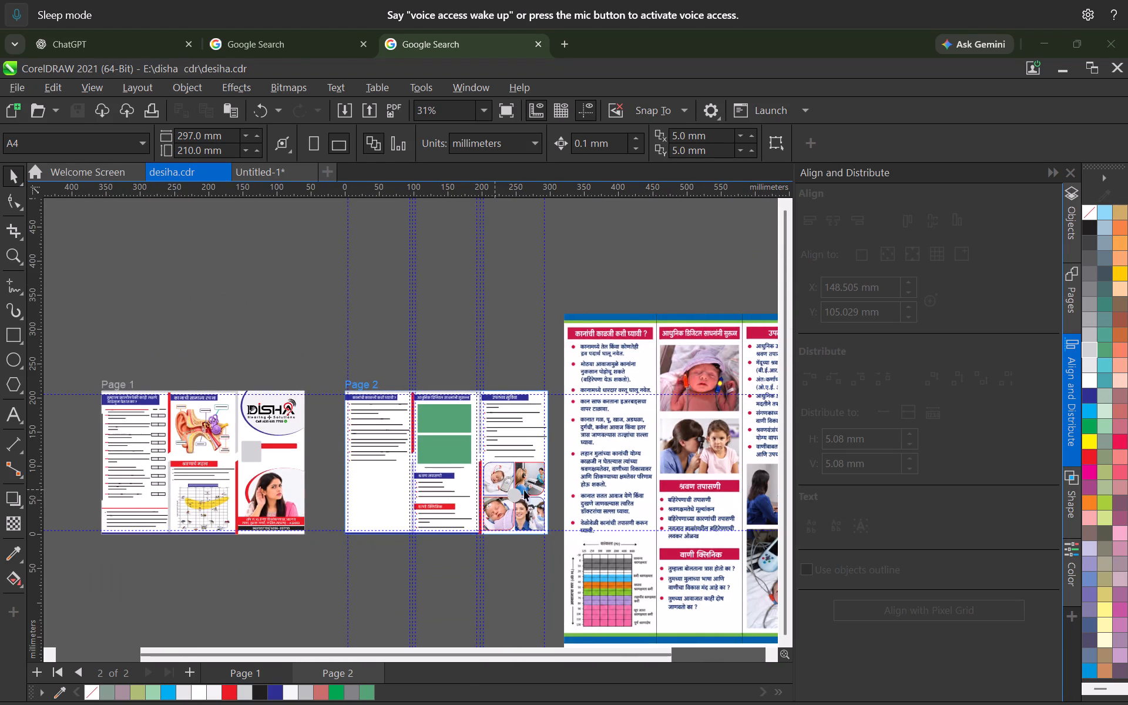
pyautogui.moveTo(558, 485); pyautogui.dragTo(457, 486, button='middle')
pyautogui.scroll(7, 603, 441)
pyautogui.scroll(-5, 613, 417)
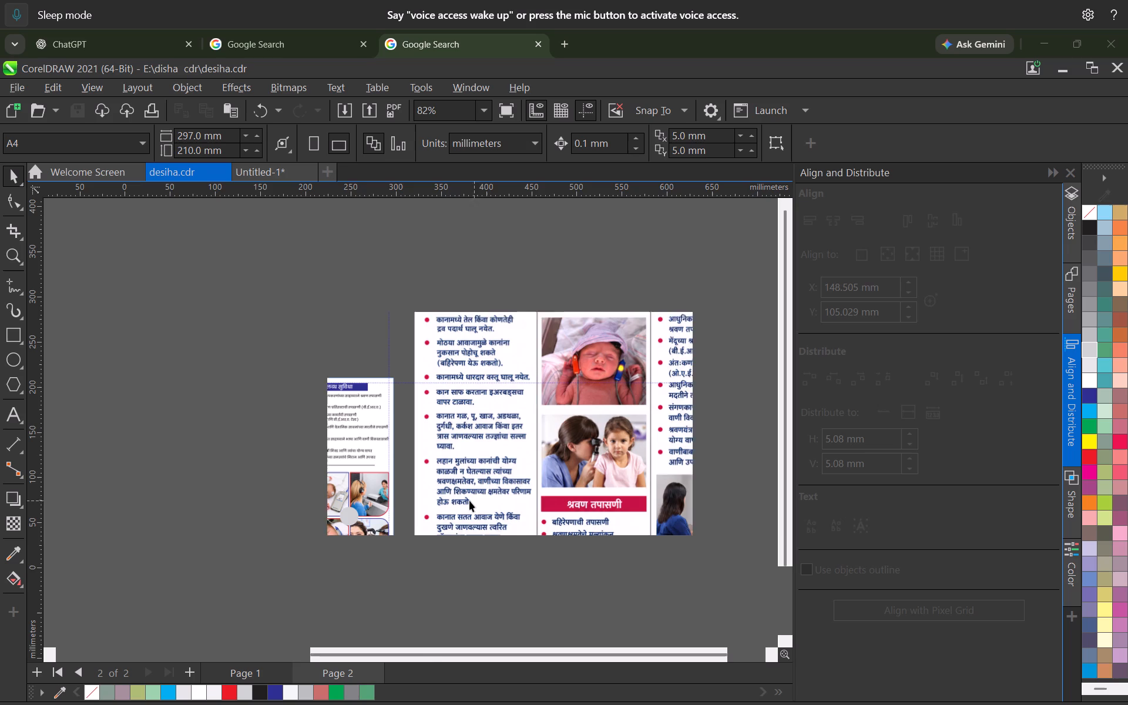
pyautogui.moveTo(469, 501); pyautogui.dragTo(525, 501, button='middle')
pyautogui.moveTo(650, 499); pyautogui.dragTo(553, 491, button='middle')
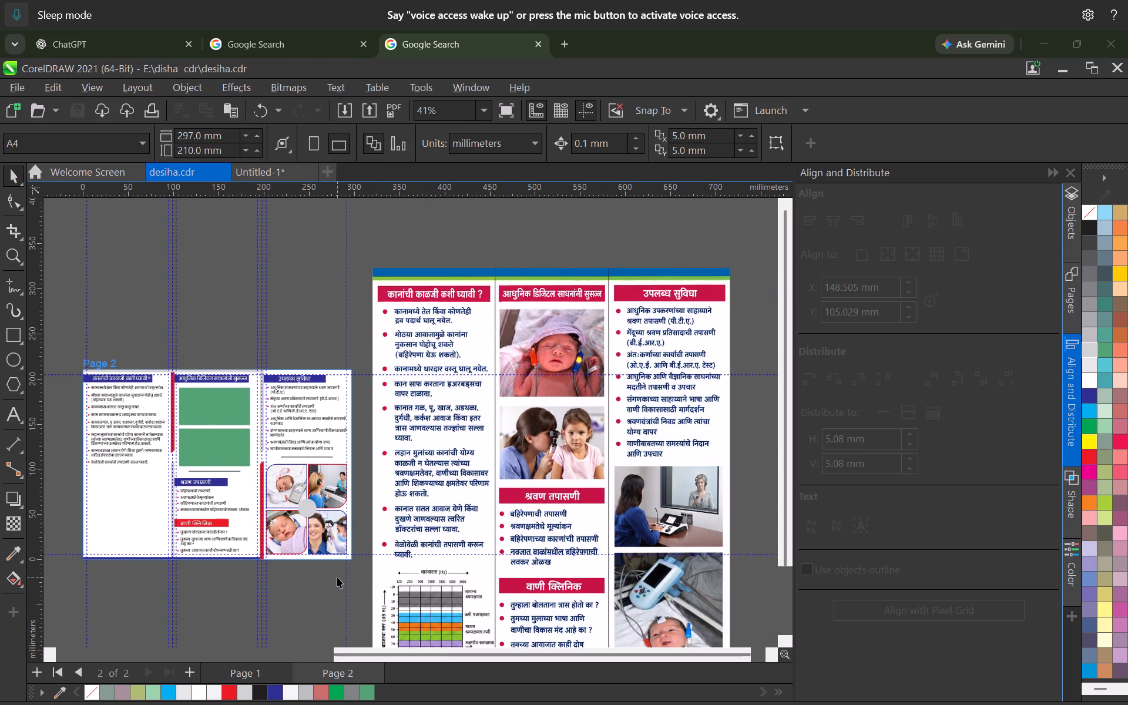
pyautogui.scroll(-1, 338, 578)
pyautogui.moveTo(295, 597); pyautogui.dragTo(375, 607, button='middle')
pyautogui.scroll(2, 330, 555)
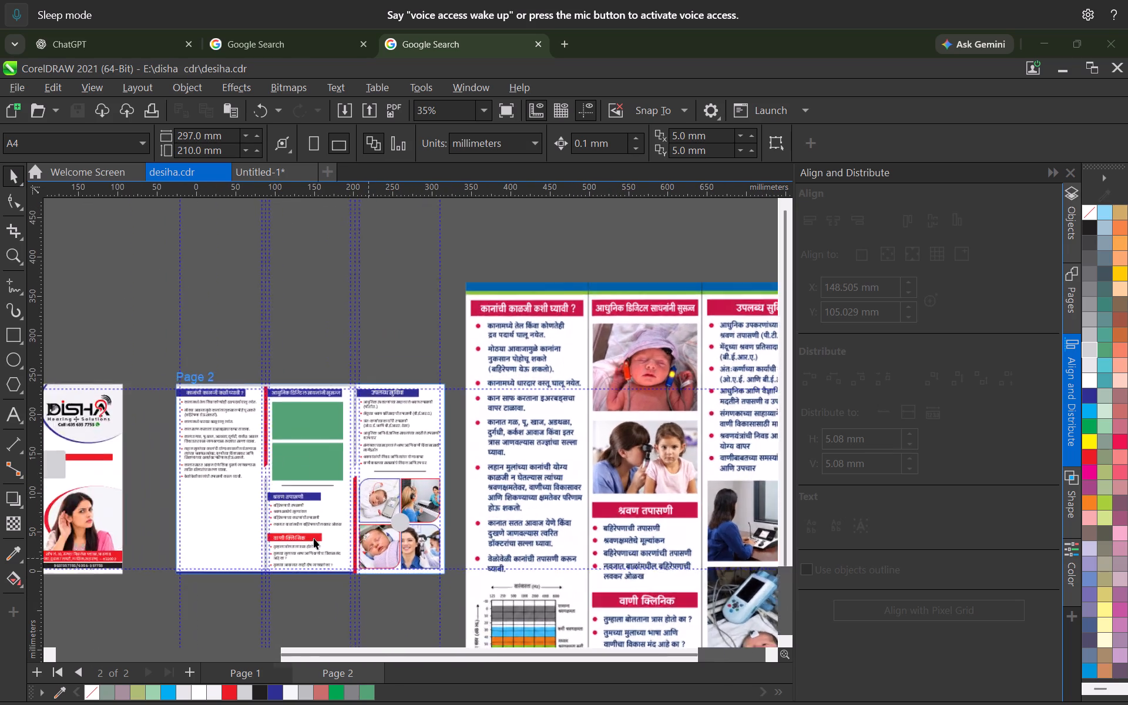
# Capture a screen snip of the coloured hearing-level chart at the bottom of the reference brochure's first column.
pyautogui.scroll(3, 312, 536)
pyautogui.scroll(-2, 313, 533)
pyautogui.moveTo(310, 532); pyautogui.dragTo(374, 547, button='middle')
pyautogui.scroll(-4, 371, 549)
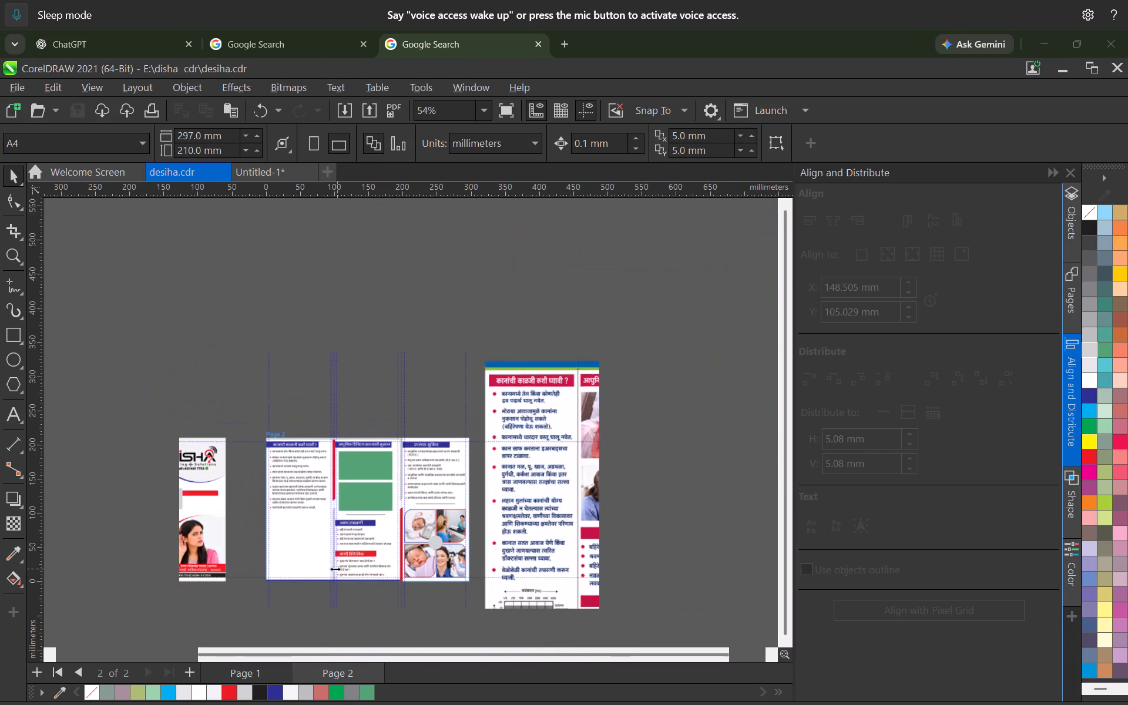
pyautogui.moveTo(331, 567); pyautogui.dragTo(380, 512, button='middle')
pyautogui.moveTo(567, 554); pyautogui.dragTo(519, 503, button='middle')
pyautogui.scroll(8, 515, 552)
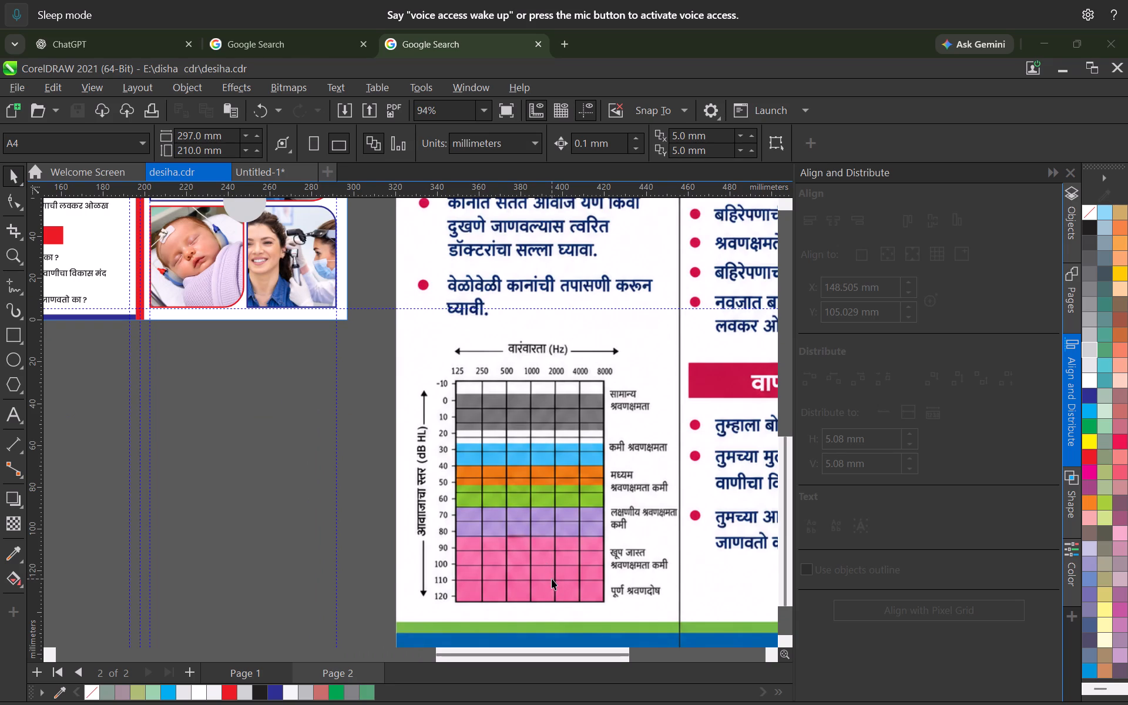
pyautogui.press('shift+super+s')
pyautogui.moveTo(401, 337); pyautogui.dragTo(681, 626)
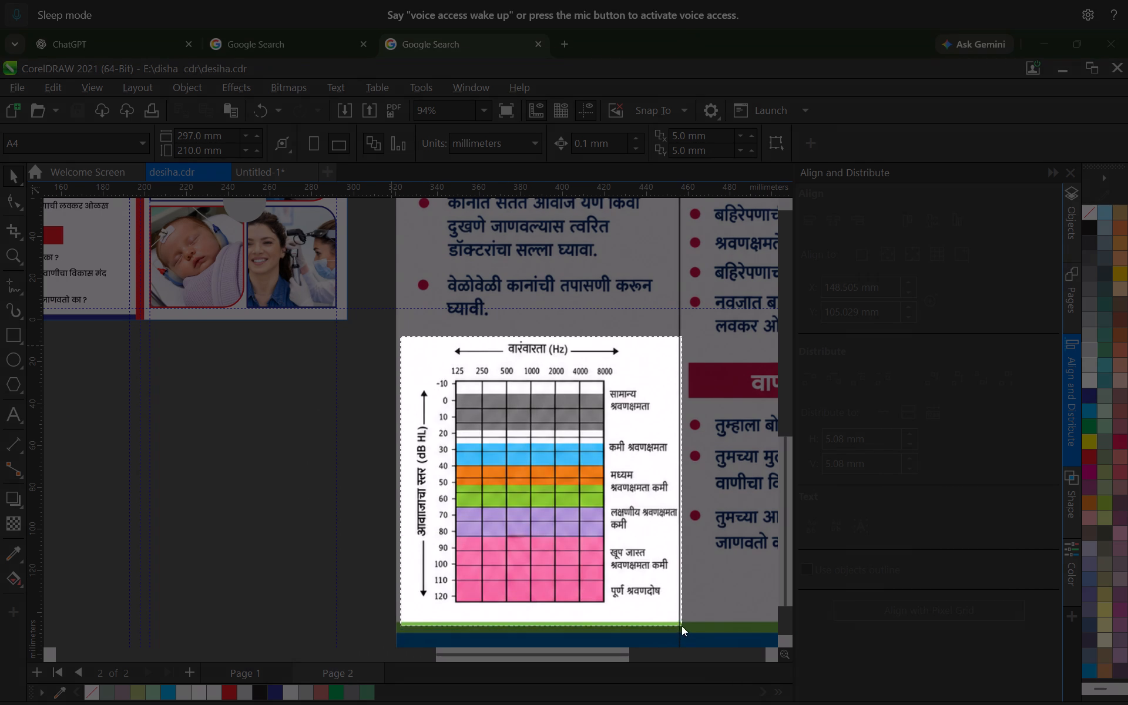
pyautogui.moveTo(681, 626); pyautogui.dragTo(680, 625)
pyautogui.scroll(-9, 200, 399)
pyautogui.moveTo(225, 425); pyautogui.dragTo(442, 491, button='middle')
pyautogui.scroll(4, 306, 421)
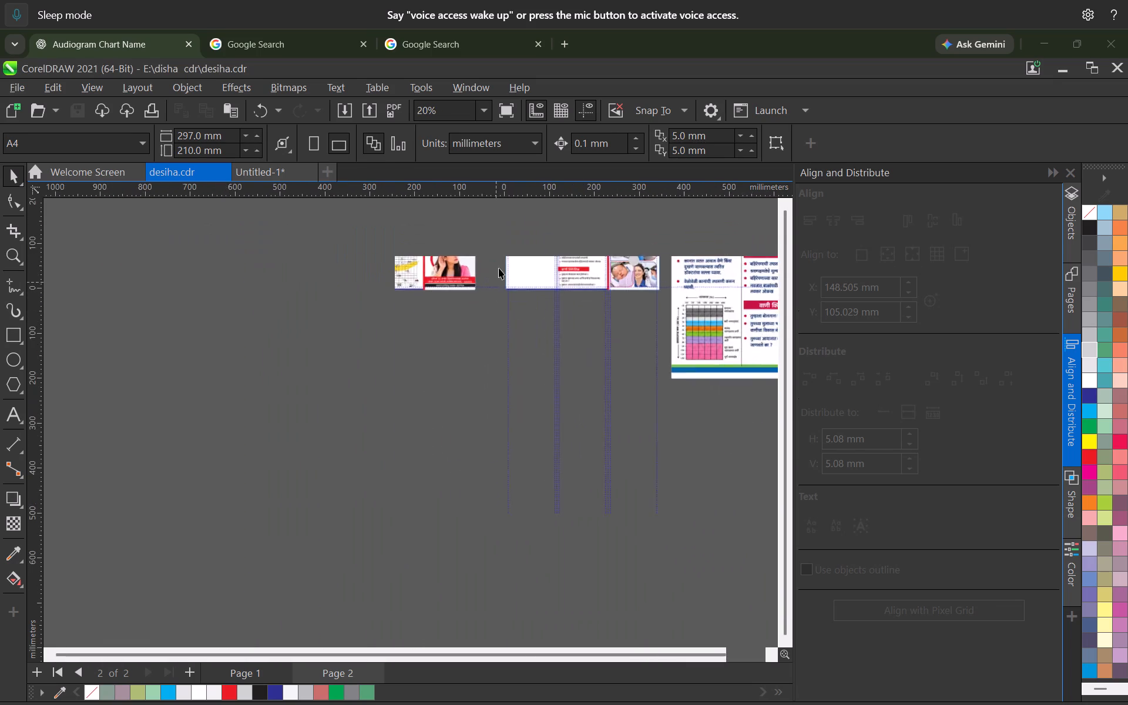
# Paste the copied colour-banded audiogram image onto page 2 and move it over the left columns, centred at about X 96 mm, Y 97 mm.
pyautogui.scroll(3, 499, 268)
pyautogui.moveTo(529, 262); pyautogui.dragTo(421, 367, button='middle')
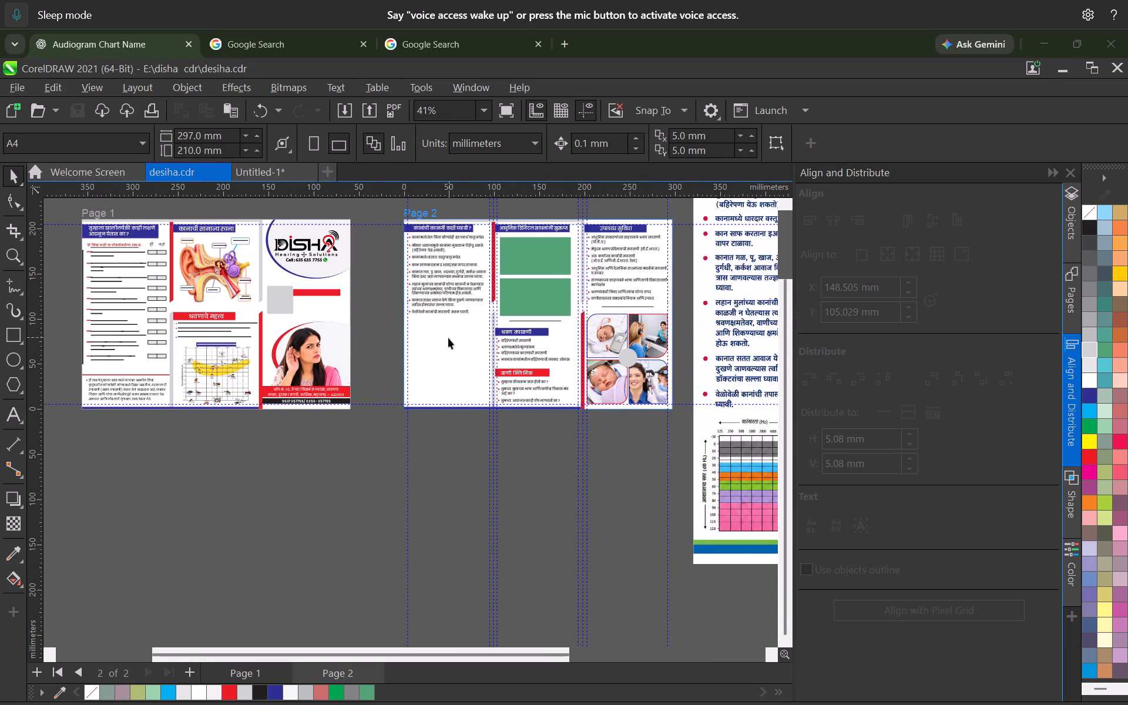
pyautogui.moveTo(448, 338); pyautogui.dragTo(443, 365)
pyautogui.scroll(6, 446, 350)
pyautogui.hotkey('ctrl', 'v')
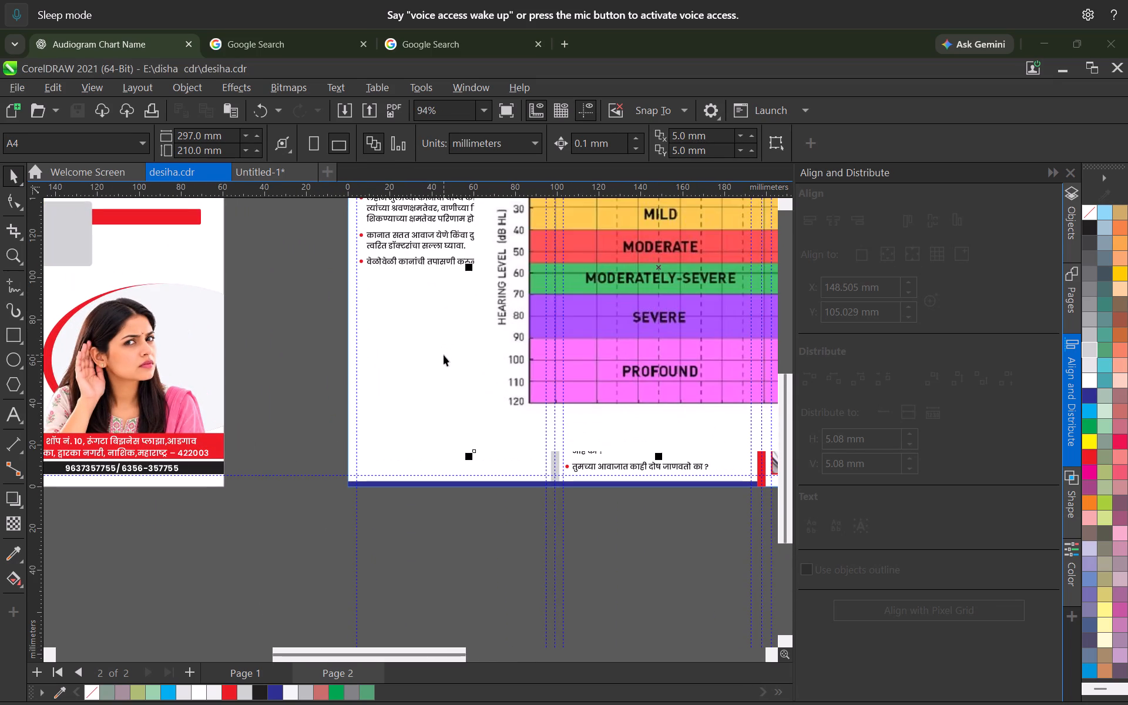
pyautogui.scroll(-5, 605, 313)
pyautogui.moveTo(602, 318); pyautogui.dragTo(551, 329)
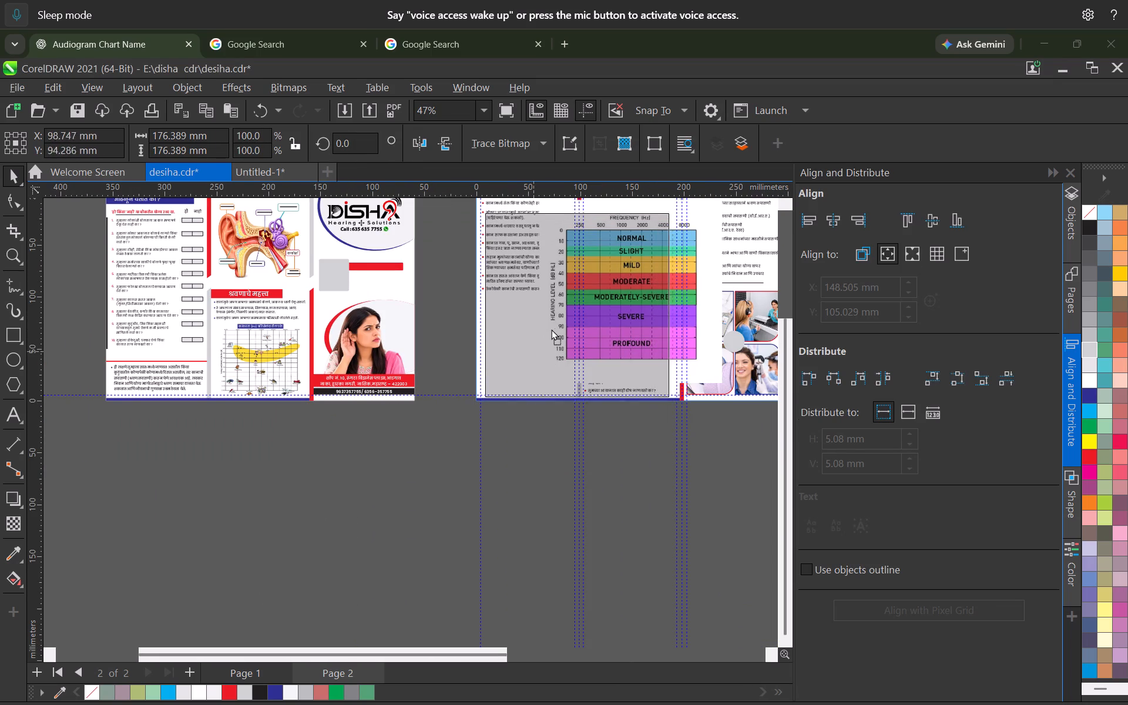
pyautogui.moveTo(551, 329); pyautogui.dragTo(548, 327)
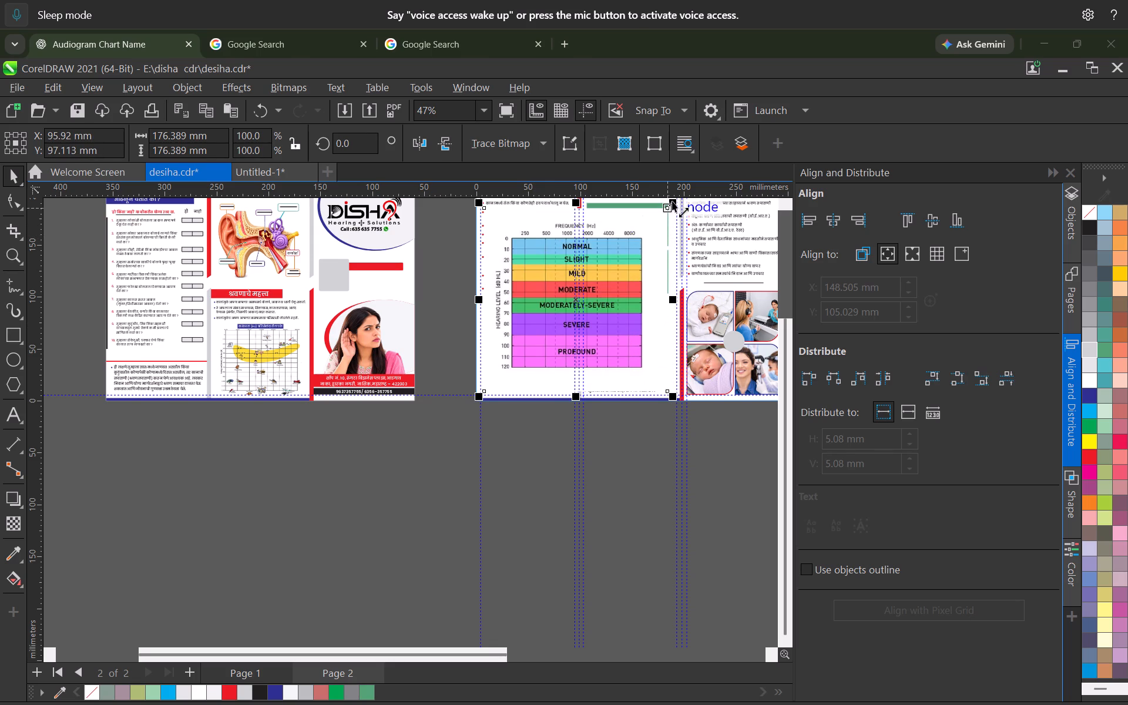
# Scale the audiogram image proportionally to about 89 mm square, fitting below the bullet text in the first column.
pyautogui.moveTo(672, 201); pyautogui.dragTo(613, 253)
pyautogui.scroll(8, 587, 325)
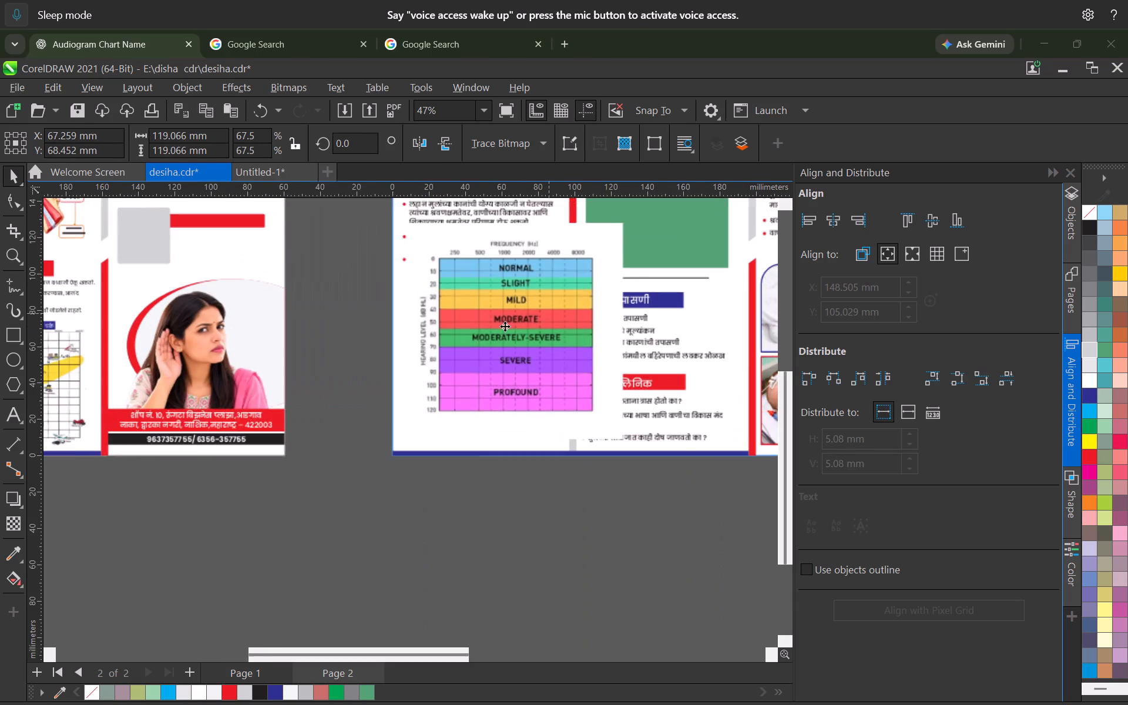
pyautogui.scroll(1, 505, 326)
pyautogui.moveTo(646, 204); pyautogui.dragTo(582, 266)
# With the Shape tool, crop the audiogram's left edge inward to trim the white margin beside the hearing-level label.
pyautogui.click(14, 200)
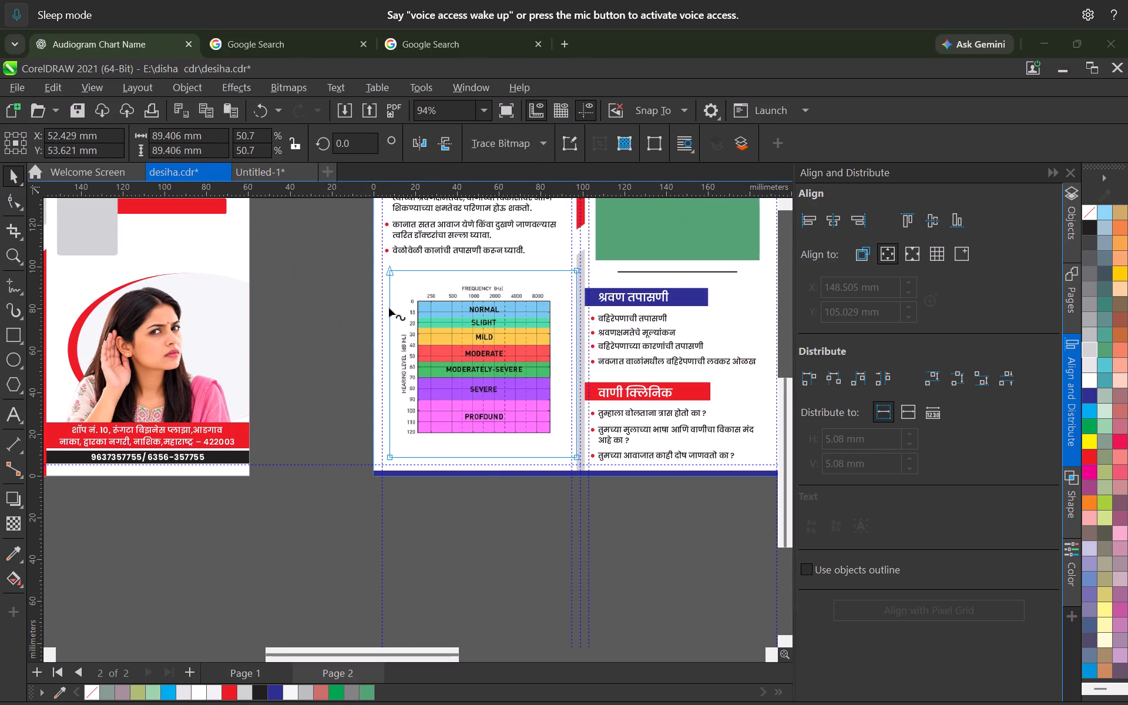
pyautogui.scroll(2, 389, 306)
pyautogui.moveTo(377, 254); pyautogui.dragTo(430, 519)
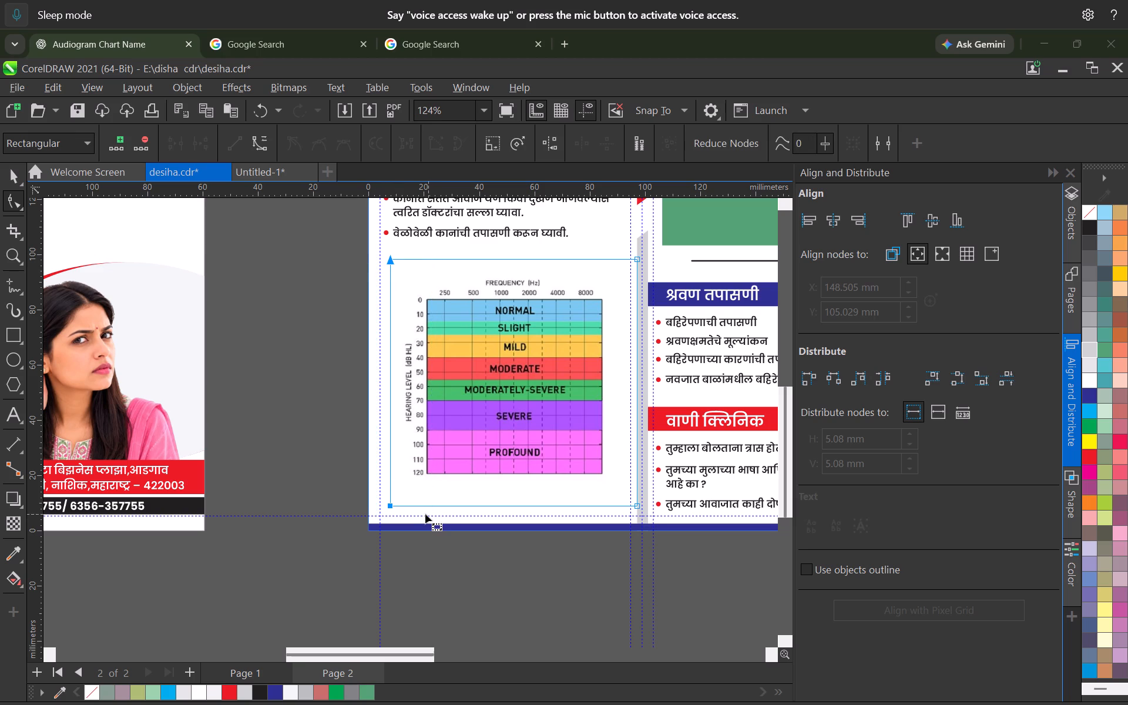
pyautogui.press('Right')
pyautogui.press('Right')
pyautogui.press('Right')
pyautogui.press('Right')
pyautogui.press('Right')
pyautogui.press('Right')
pyautogui.press('Right')
pyautogui.press('Right')
pyautogui.press('Right')
pyautogui.press('Right')
pyautogui.press('Right')
pyautogui.press('Right')
pyautogui.press('Right')
pyautogui.press('Right')
pyautogui.press('Right')
pyautogui.press('Right')
pyautogui.press('Right')
pyautogui.press('Right')
pyautogui.press('Right')
pyautogui.press('Right')
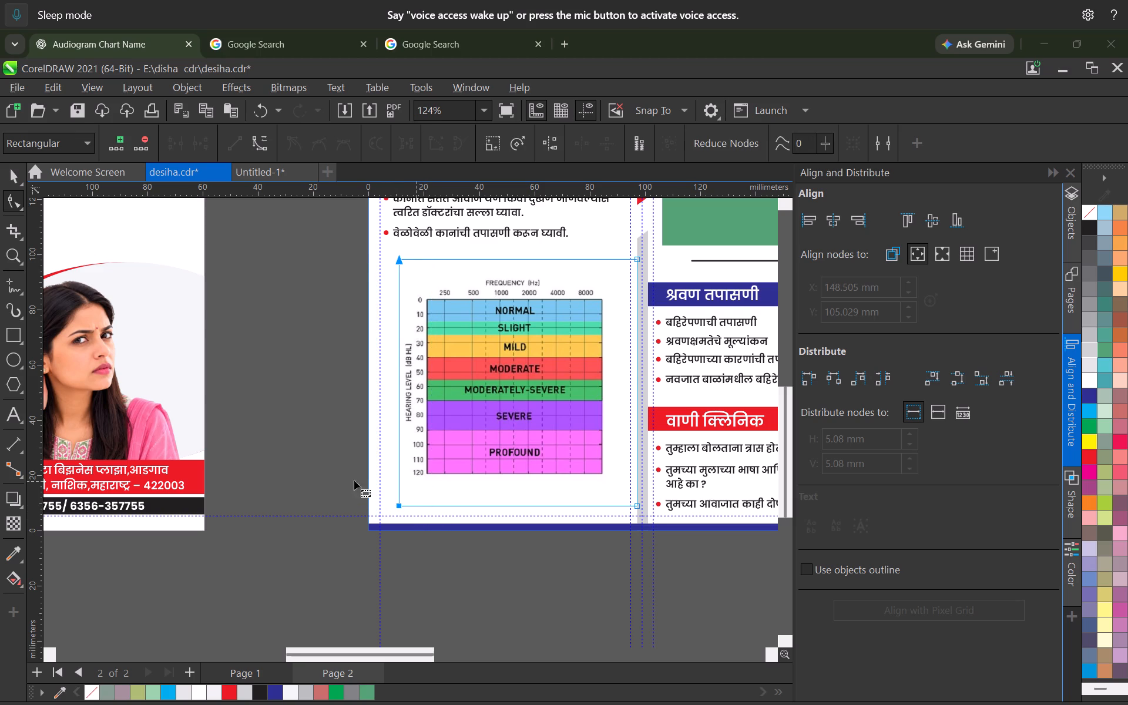
# Crop the audiogram's bottom edge upward to just below the 120 dB line.
pyautogui.moveTo(354, 481); pyautogui.dragTo(686, 534)
pyautogui.press('Up')
pyautogui.press('Up')
pyautogui.press('Up')
pyautogui.press('Up')
pyautogui.press('Up')
pyautogui.press('Up')
pyautogui.press('Up')
pyautogui.press('Up')
pyautogui.press('Up')
pyautogui.press('Up')
pyautogui.press('Up')
pyautogui.press('Up')
pyautogui.press('Up')
pyautogui.press('Up')
pyautogui.press('Up')
pyautogui.press('Up')
pyautogui.press('Up')
pyautogui.press('Up')
pyautogui.press('Up')
pyautogui.press('Up')
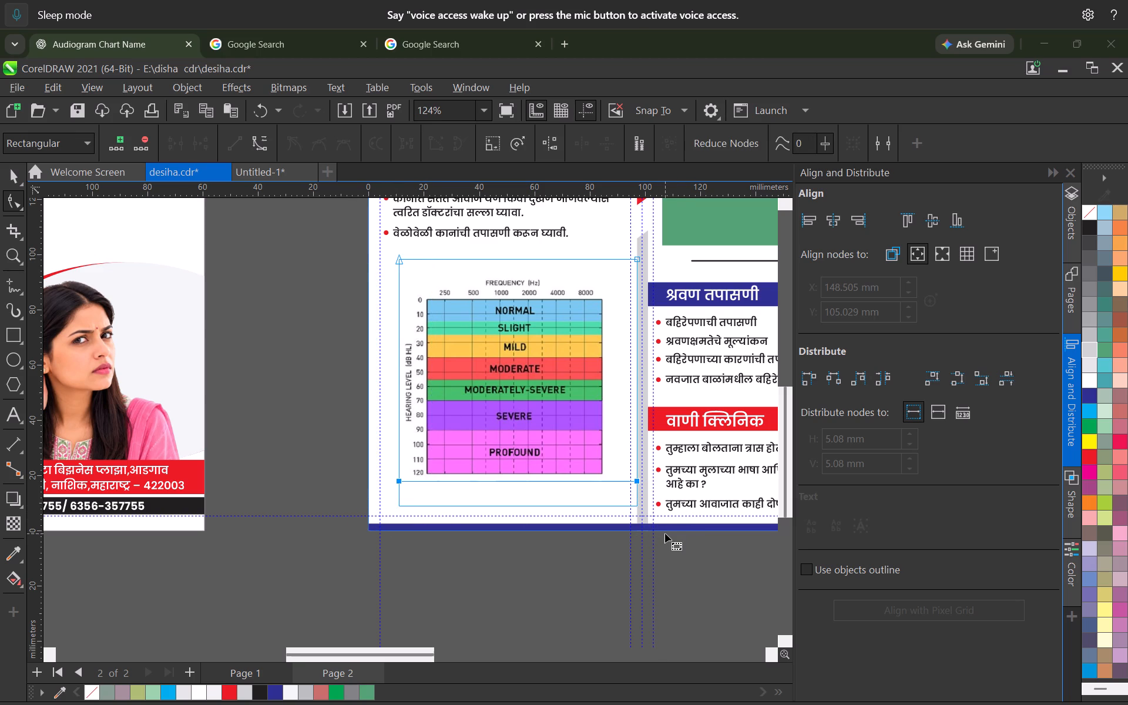
# Crop the audiogram's right edge inward, fine-tuning it to sit just outside the coloured bands.
pyautogui.moveTo(680, 548); pyautogui.dragTo(596, 195)
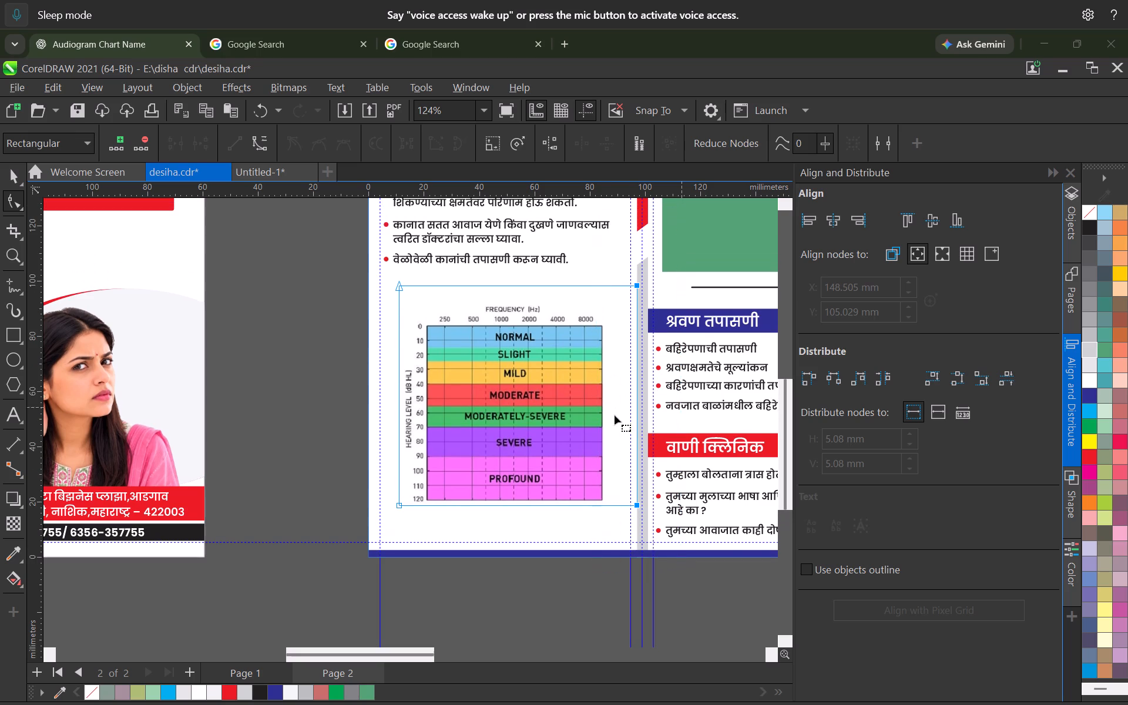
pyautogui.press('Left')
pyautogui.press('Left')
pyautogui.press('Left')
pyautogui.press('Left')
pyautogui.press('Left')
pyautogui.press('Left')
pyautogui.press('Left')
pyautogui.press('Left')
pyautogui.press('Left')
pyautogui.press('Left')
pyautogui.press('Left')
pyautogui.press('Left')
pyautogui.press('Left')
pyautogui.press('Left')
pyautogui.press('Left')
pyautogui.press('Left')
pyautogui.press('Left')
pyautogui.press('Left')
pyautogui.press('Left')
pyautogui.press('Left')
pyautogui.press('Left')
pyautogui.press('Left')
pyautogui.press('Left')
pyautogui.press('Left')
pyautogui.press('Left')
pyautogui.press('Left')
pyautogui.press('Left')
pyautogui.press('Left')
pyautogui.press('Left')
pyautogui.press('Left')
pyautogui.press('Left')
pyautogui.press('Left')
pyautogui.press('Left')
pyautogui.press('Left')
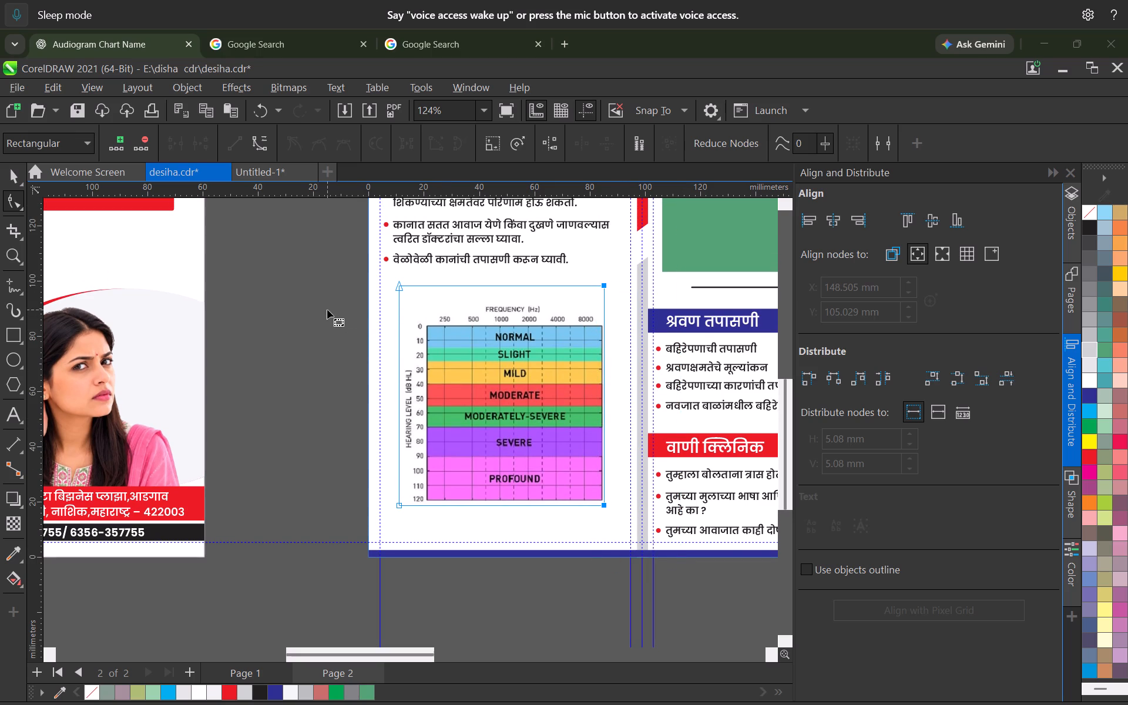
pyautogui.press('Right')
pyautogui.press('Right')
pyautogui.press('Right')
pyautogui.press('Right')
pyautogui.press('Right')
pyautogui.press('Right')
pyautogui.press('Right')
pyautogui.press('Right')
pyautogui.press('Right')
pyautogui.press('Right')
pyautogui.press('Right')
pyautogui.press('Right')
pyautogui.press('Right')
pyautogui.press('Right')
pyautogui.press('Right')
pyautogui.press('Right')
pyautogui.press('Right')
pyautogui.press('Right')
pyautogui.press('Right')
pyautogui.press('Right')
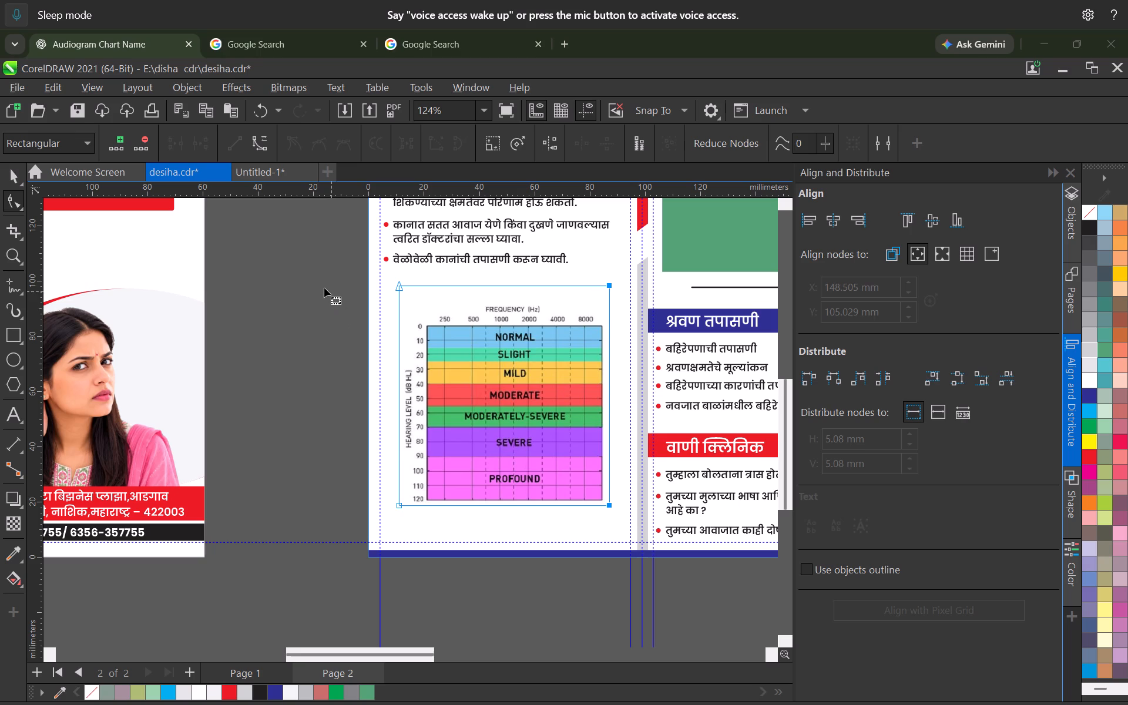
pyautogui.press('Left')
pyautogui.press('Left')
pyautogui.press('Left')
pyautogui.press('Left')
pyautogui.press('Left')
pyautogui.press('Left')
pyautogui.press('Left')
pyautogui.press('Left')
pyautogui.press('Left')
pyautogui.press('Left')
pyautogui.press('Left')
pyautogui.press('Left')
pyautogui.press('Left')
pyautogui.press('Left')
pyautogui.press('Left')
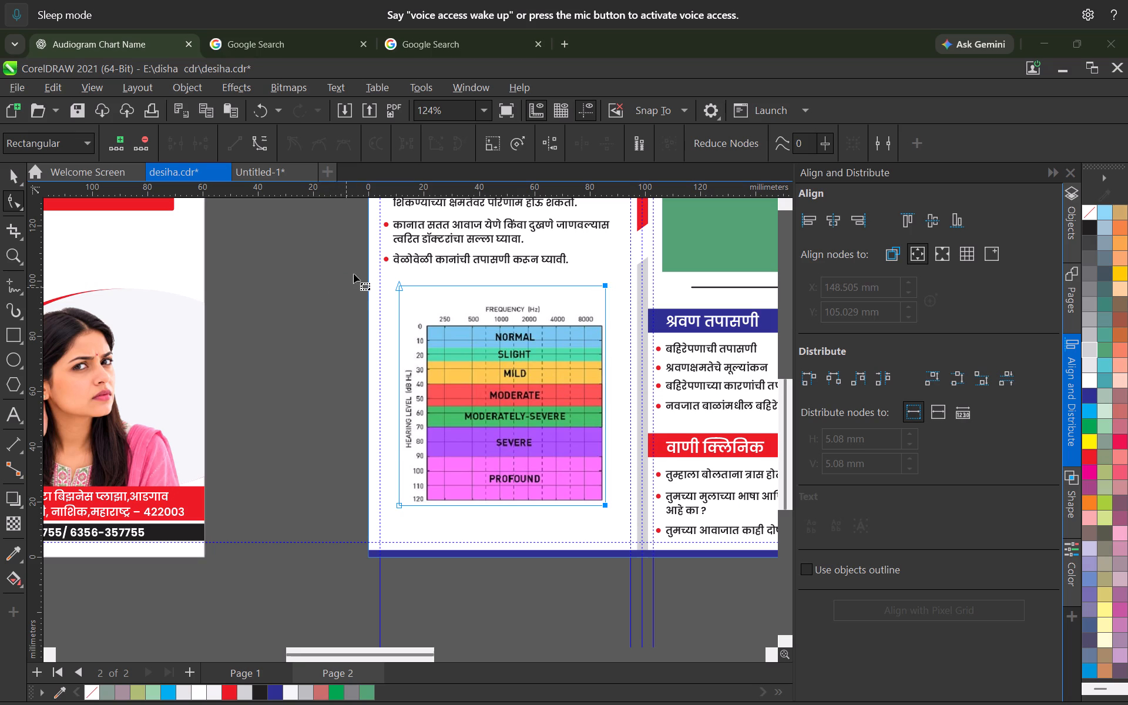
# Crop the audiogram's top edge downward to just above the "FREQUENCY (Hz)" label.
pyautogui.moveTo(358, 256); pyautogui.dragTo(687, 313)
pyautogui.press('Down')
pyautogui.press('Down')
pyautogui.press('Down')
pyautogui.press('Down')
pyautogui.press('Down')
pyautogui.press('Down')
pyautogui.press('Down')
pyautogui.press('Down')
pyautogui.press('Down')
pyautogui.press('Down')
pyautogui.press('Down')
pyautogui.press('Down')
pyautogui.press('Down')
pyautogui.press('Down')
pyautogui.press('Down')
pyautogui.press('Down')
pyautogui.press('Down')
pyautogui.press('Down')
pyautogui.press('Down')
pyautogui.press('Down')
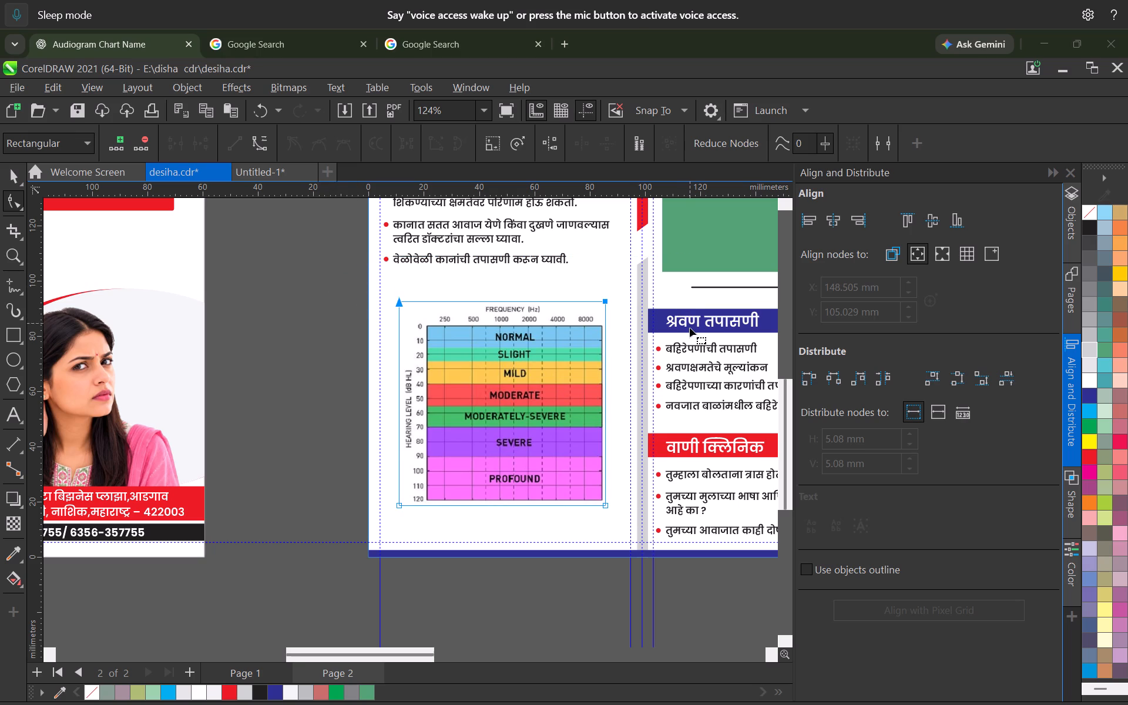
pyautogui.press('Down')
pyautogui.press('Down')
pyautogui.press('Down')
pyautogui.press('Down')
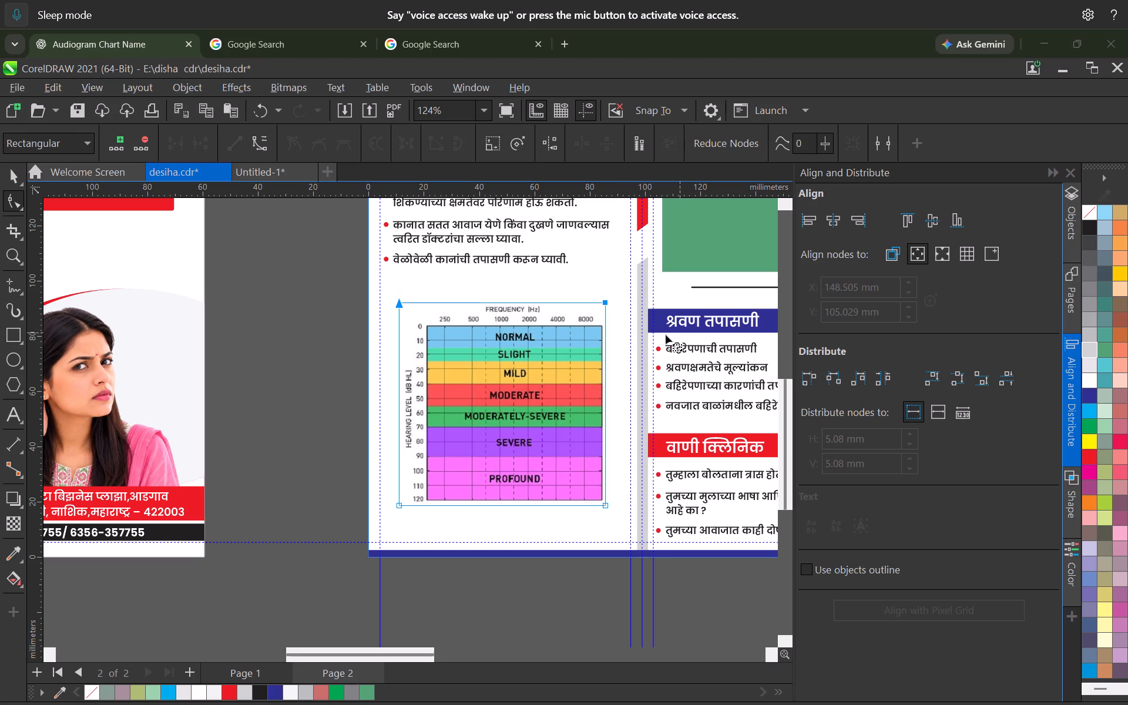
# Crop the audiogram's left edge slightly further inward, toward the "HEARING LEVEL (dB HL)" label.
pyautogui.press('Down')
pyautogui.moveTo(324, 269); pyautogui.dragTo(443, 583)
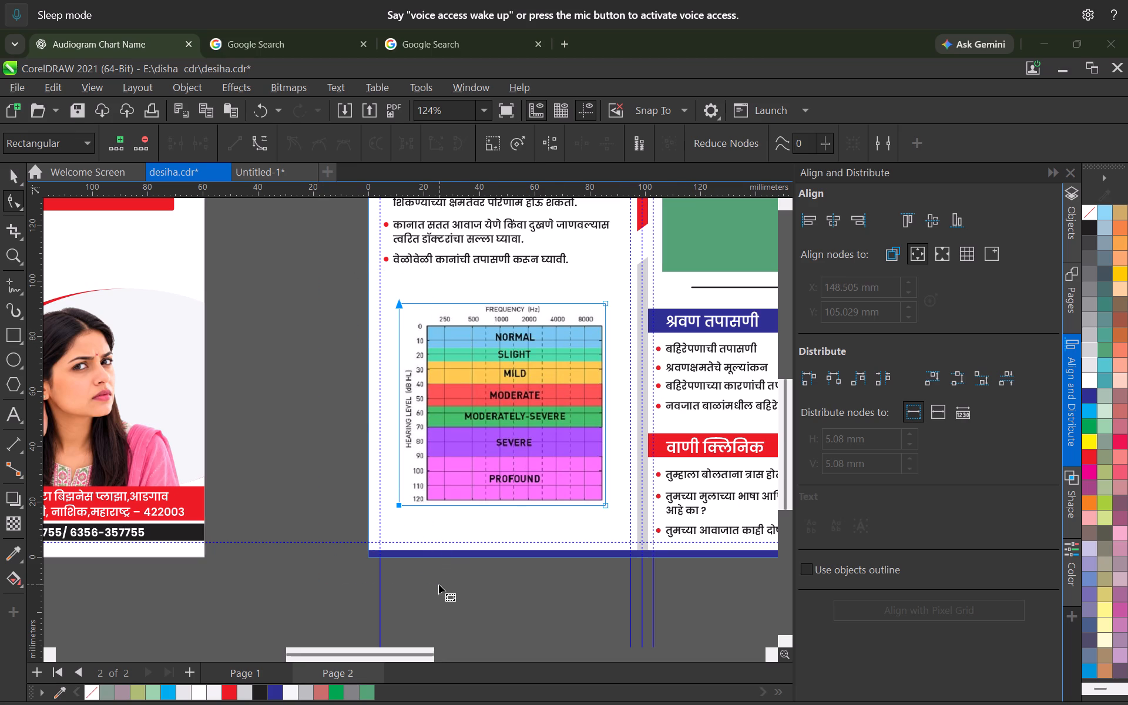
pyautogui.press('Right')
pyautogui.press('Right')
pyautogui.press('Right')
pyautogui.press('Right')
pyautogui.press('Right')
pyautogui.press('Right')
pyautogui.press('Right')
pyautogui.press('Right')
pyautogui.press('Right')
pyautogui.press('Right')
pyautogui.press('Right')
pyautogui.press('Right')
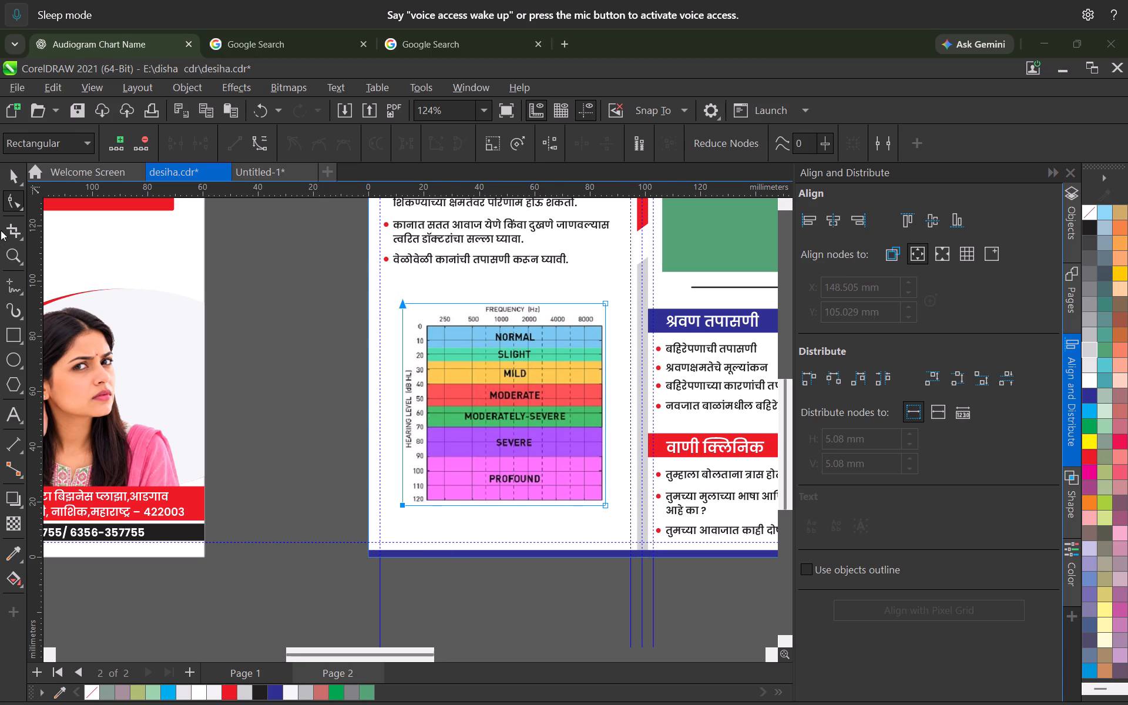
# Enlarge the audiogram proportionally to about 85.5 × 85.1 mm so it fills the lower part of page 2's first column.
pyautogui.click(9, 182)
pyautogui.moveTo(395, 513); pyautogui.dragTo(368, 539)
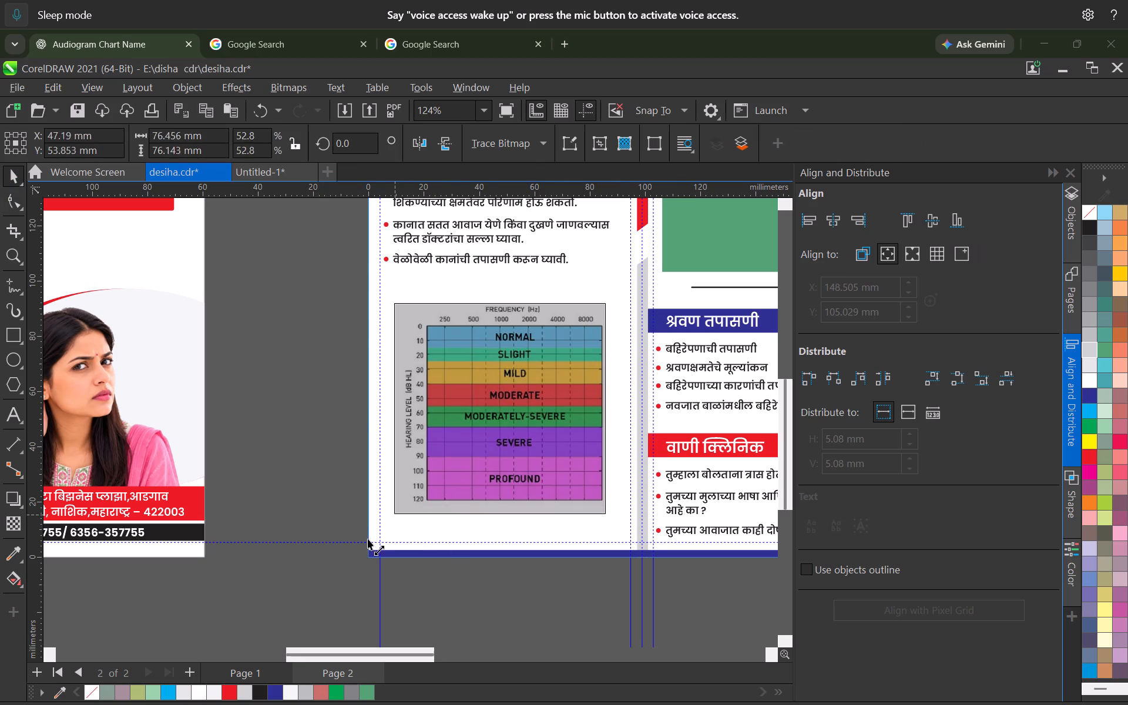
pyautogui.moveTo(368, 539); pyautogui.dragTo(377, 543)
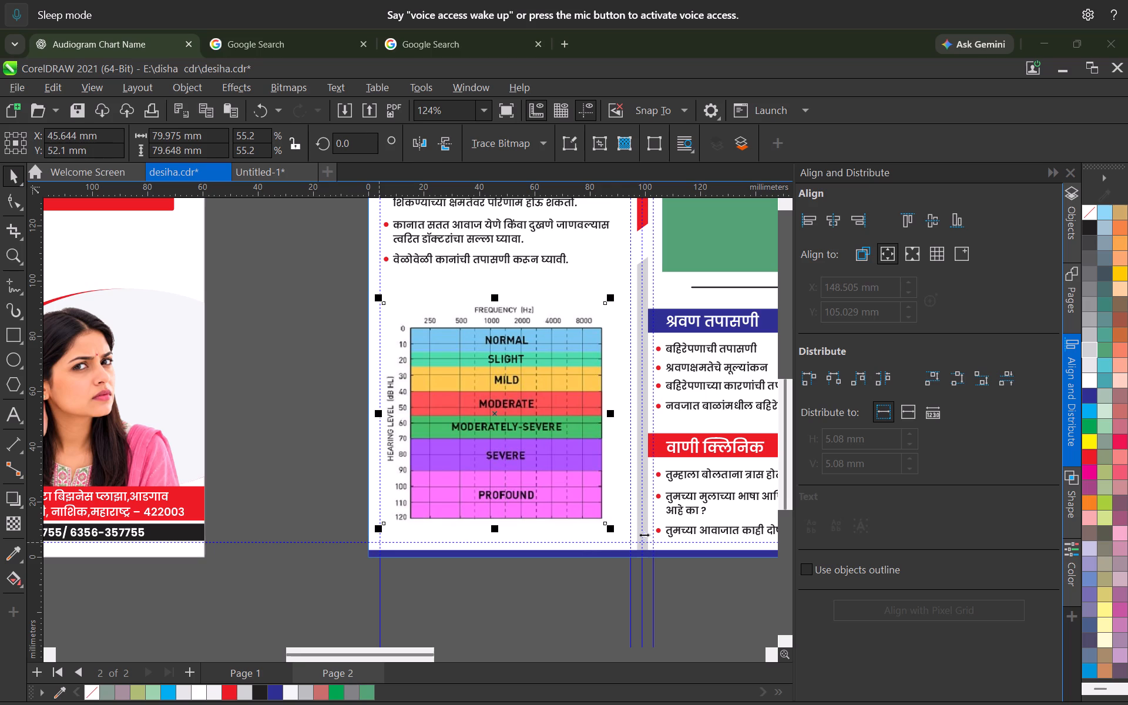
pyautogui.moveTo(610, 527); pyautogui.dragTo(625, 543)
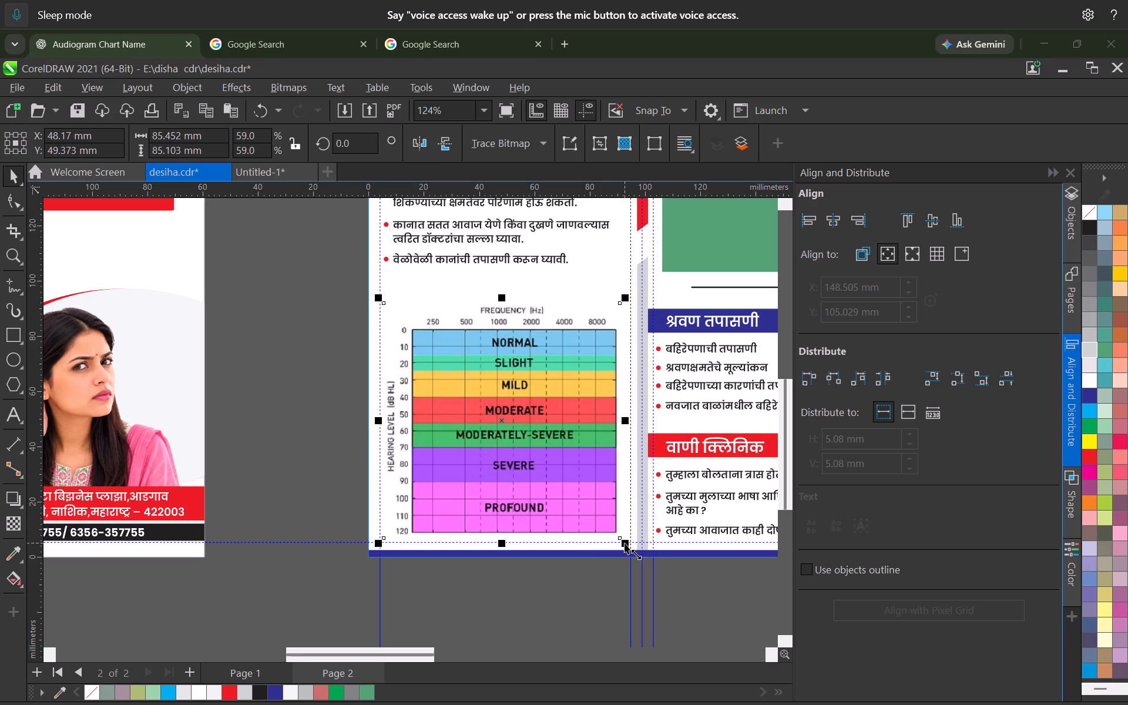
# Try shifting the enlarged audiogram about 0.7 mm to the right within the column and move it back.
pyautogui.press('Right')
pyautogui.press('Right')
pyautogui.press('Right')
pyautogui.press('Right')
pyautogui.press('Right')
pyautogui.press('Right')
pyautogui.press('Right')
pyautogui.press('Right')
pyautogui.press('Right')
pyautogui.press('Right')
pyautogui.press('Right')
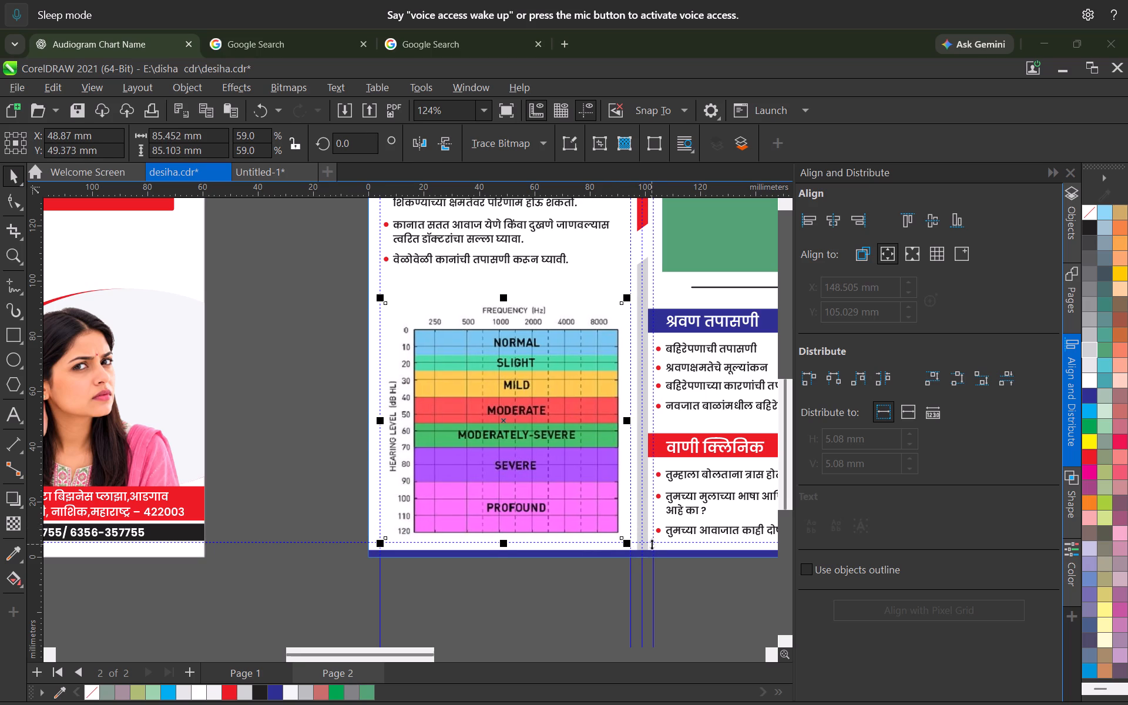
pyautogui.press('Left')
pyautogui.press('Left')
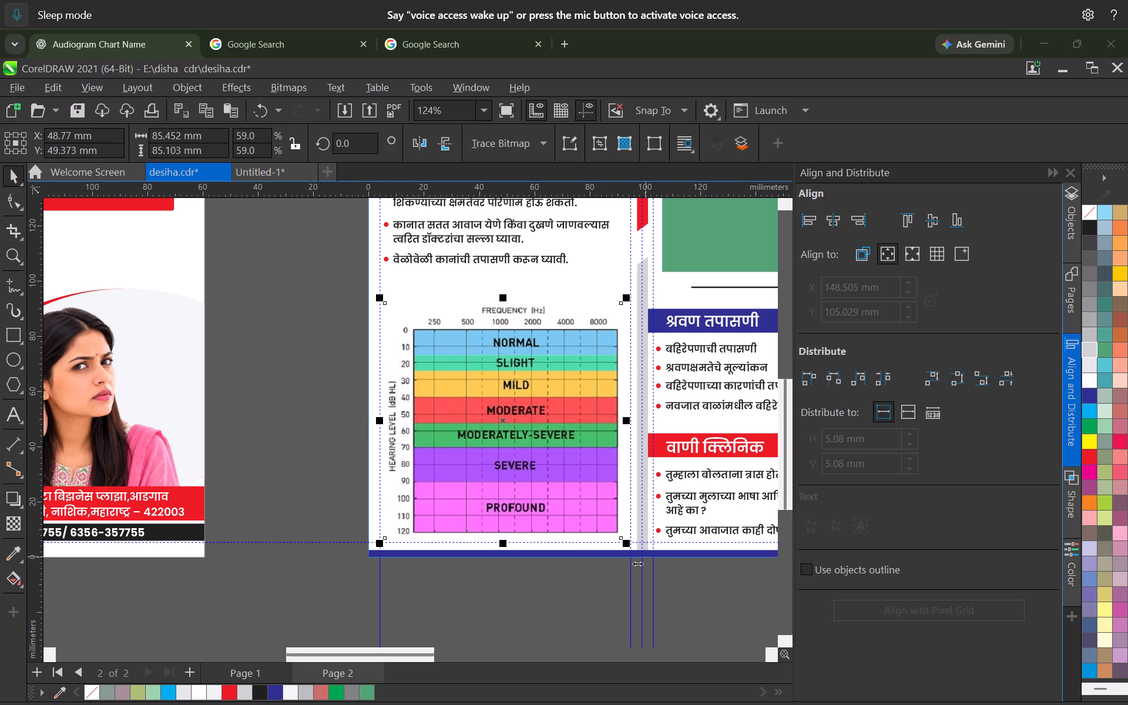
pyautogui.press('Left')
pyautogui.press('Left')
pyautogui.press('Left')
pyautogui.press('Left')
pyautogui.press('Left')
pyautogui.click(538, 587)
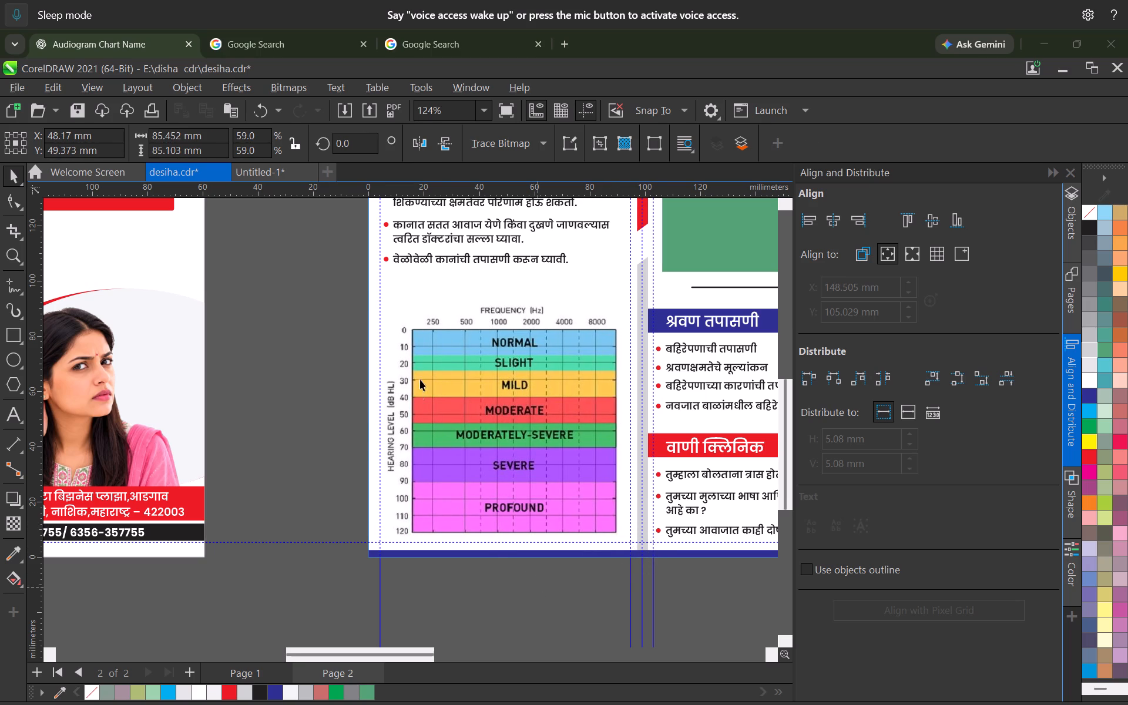
# Copy the thin red divider line from the bottom of page 1's first column and paste it onto page 2.
pyautogui.scroll(1, 509, 277)
pyautogui.scroll(-6, 509, 287)
pyautogui.moveTo(441, 305); pyautogui.dragTo(464, 336, button='middle')
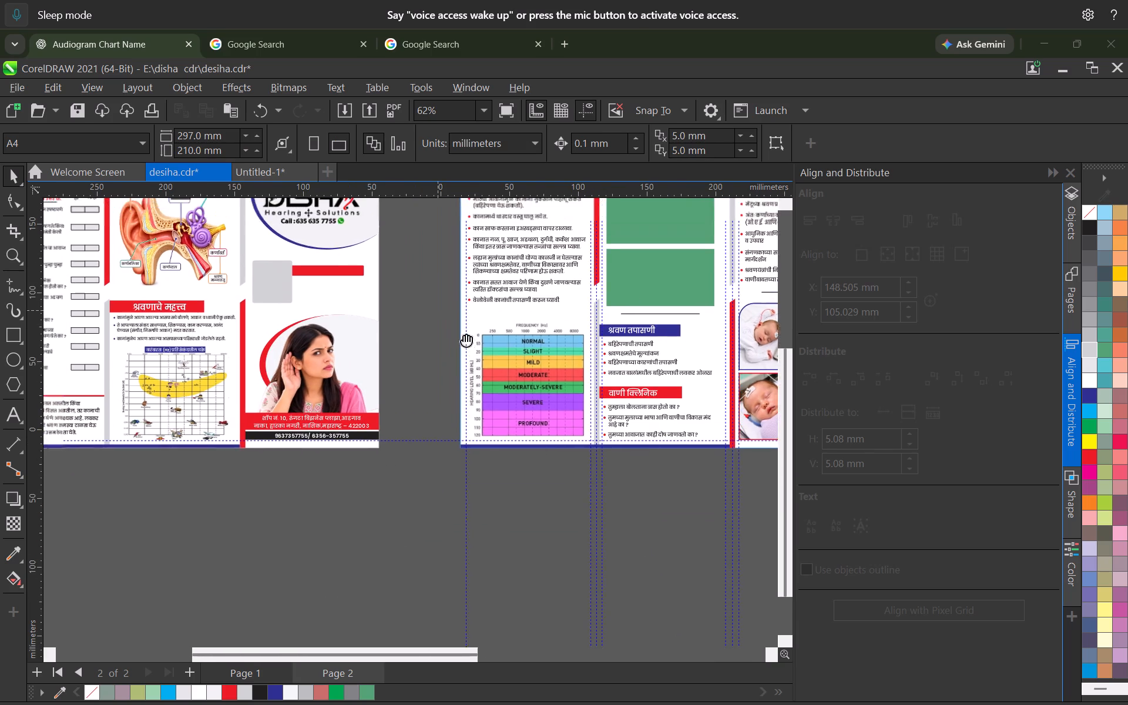
pyautogui.moveTo(464, 336); pyautogui.dragTo(465, 340, button='middle')
pyautogui.scroll(6, 492, 337)
pyautogui.scroll(-3, 552, 332)
pyautogui.scroll(-5, 360, 374)
pyautogui.moveTo(260, 382); pyautogui.dragTo(306, 390, button='middle')
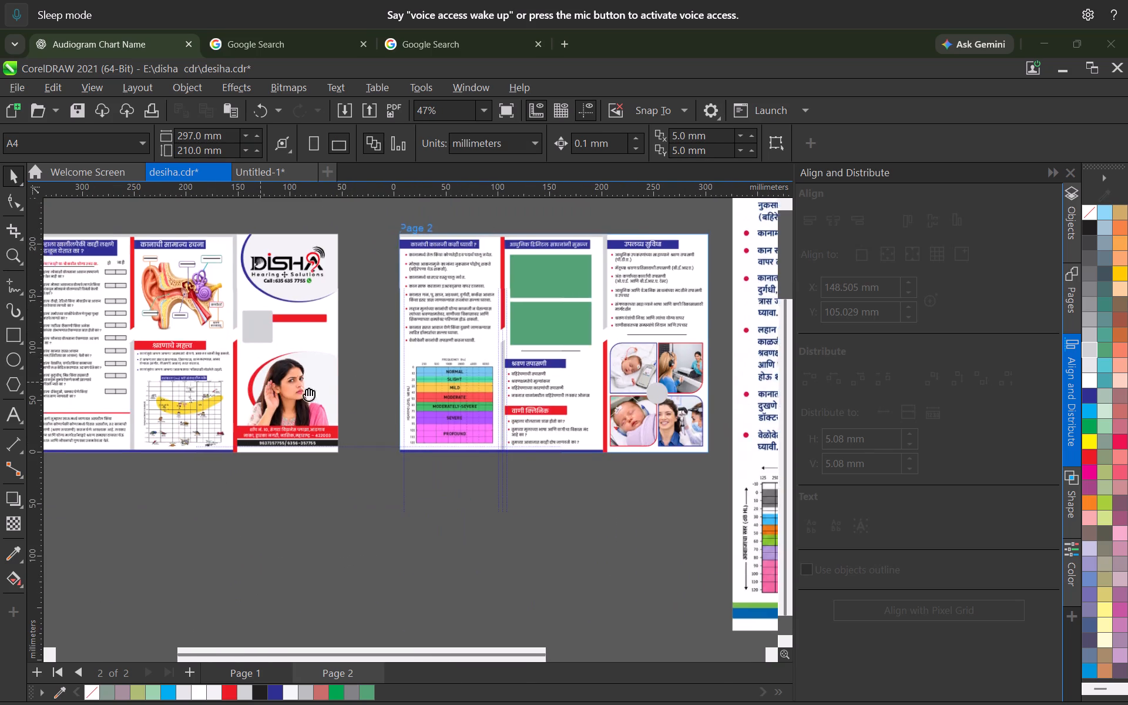
pyautogui.moveTo(306, 390); pyautogui.dragTo(491, 409, button='middle')
pyautogui.scroll(4, 338, 437)
pyautogui.click(330, 444)
pyautogui.scroll(-2, 330, 444)
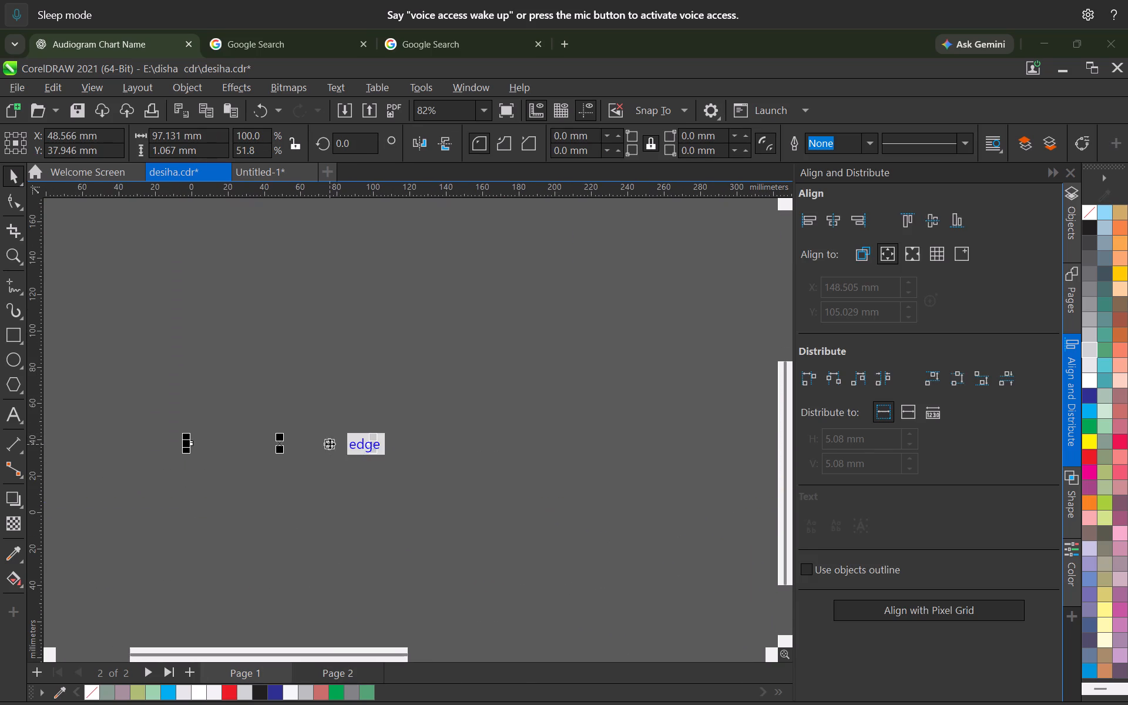
pyautogui.scroll(-8, 330, 444)
pyautogui.hotkey('ctrl', 'c')
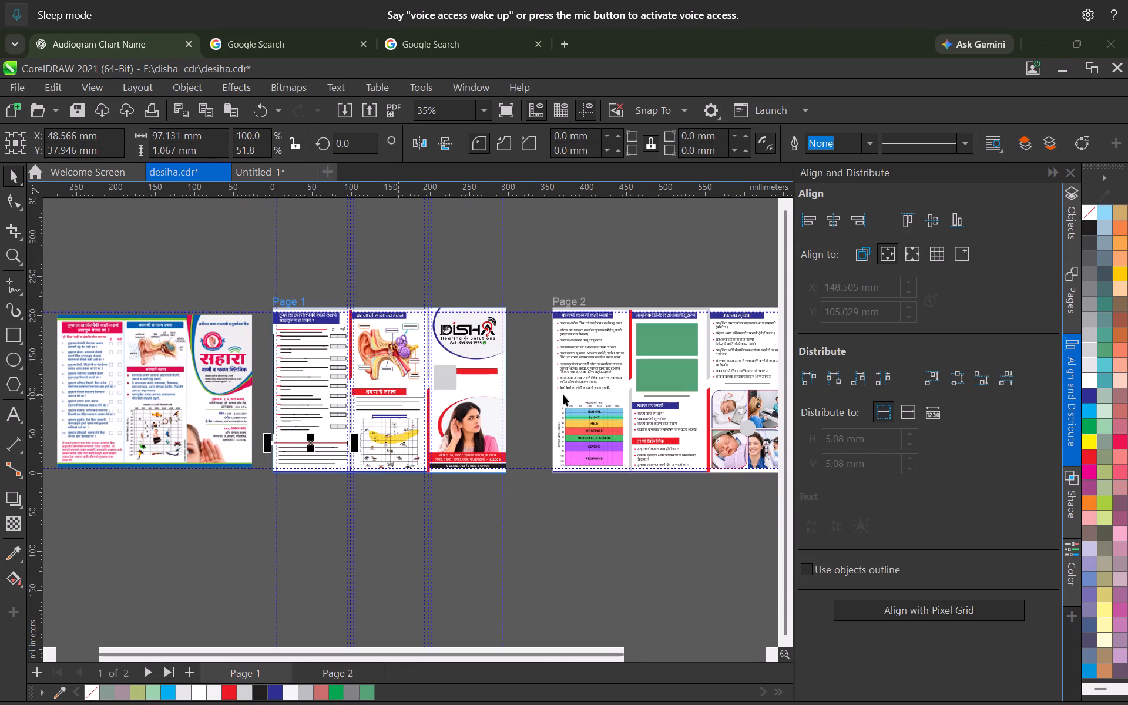
pyautogui.click(563, 395)
pyautogui.hotkey('ctrl', 'v')
pyautogui.scroll(6, 596, 452)
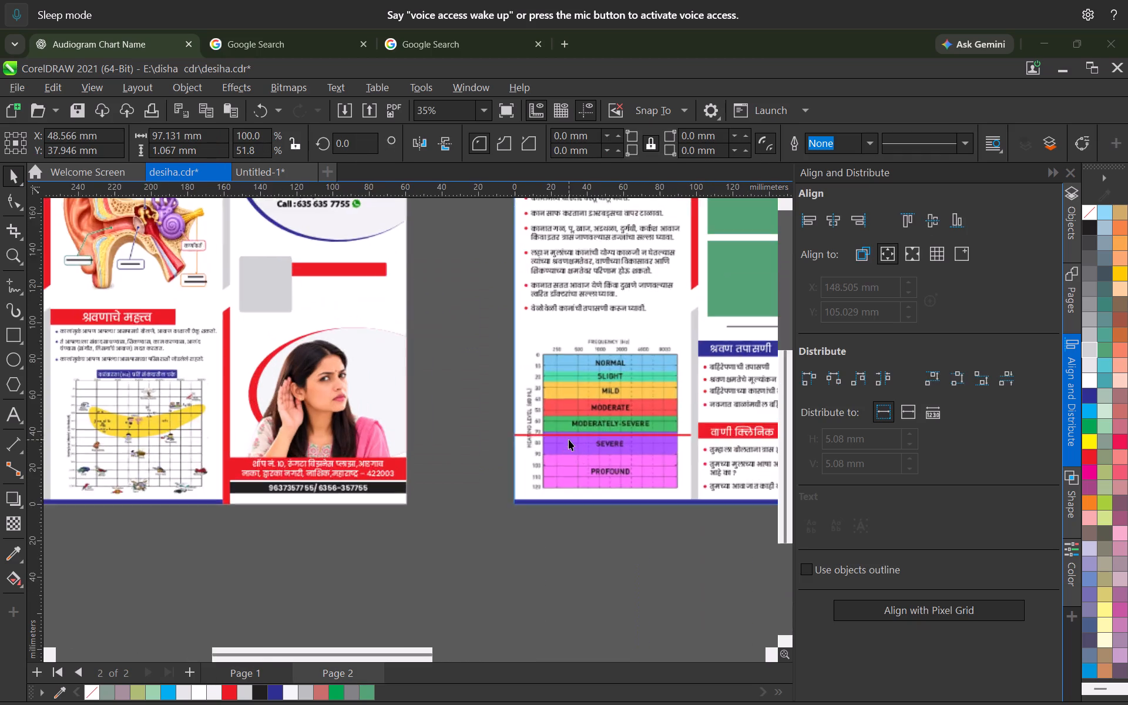
# Move the pasted red line up between the last bullet and the audiogram, at a Y position of about 94.7 mm.
pyautogui.scroll(3, 569, 439)
pyautogui.moveTo(557, 432); pyautogui.dragTo(565, 275)
pyautogui.scroll(-8, 580, 294)
pyautogui.moveTo(589, 311); pyautogui.dragTo(522, 425, button='middle')
pyautogui.press('Up')
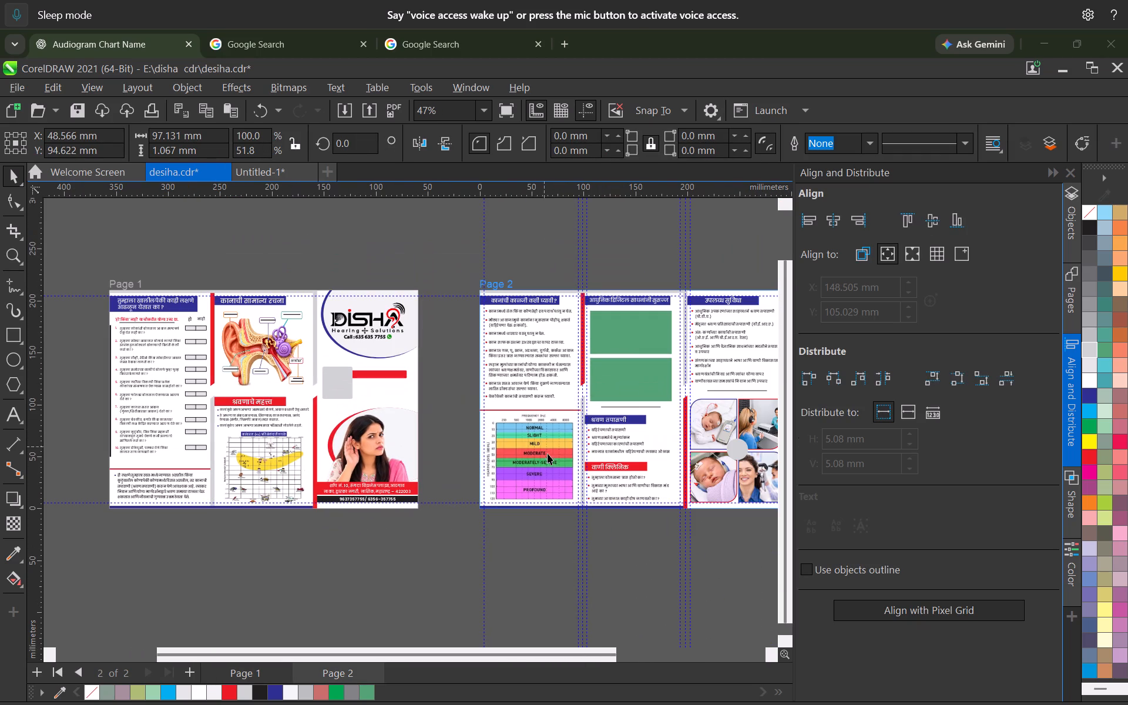
pyautogui.press('Up')
pyautogui.scroll(-5, 448, 472)
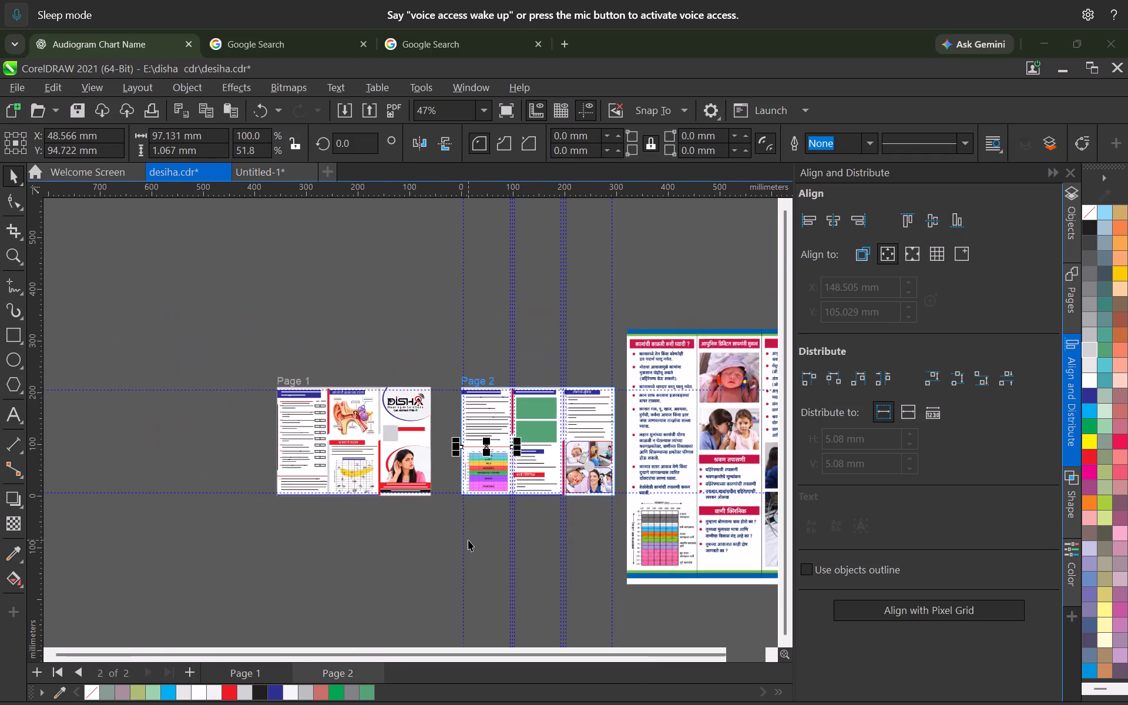
pyautogui.click(468, 540)
# Save the brochure document.
pyautogui.scroll(-3, 538, 484)
pyautogui.moveTo(506, 473); pyautogui.dragTo(471, 474, button='middle')
pyautogui.scroll(8, 505, 463)
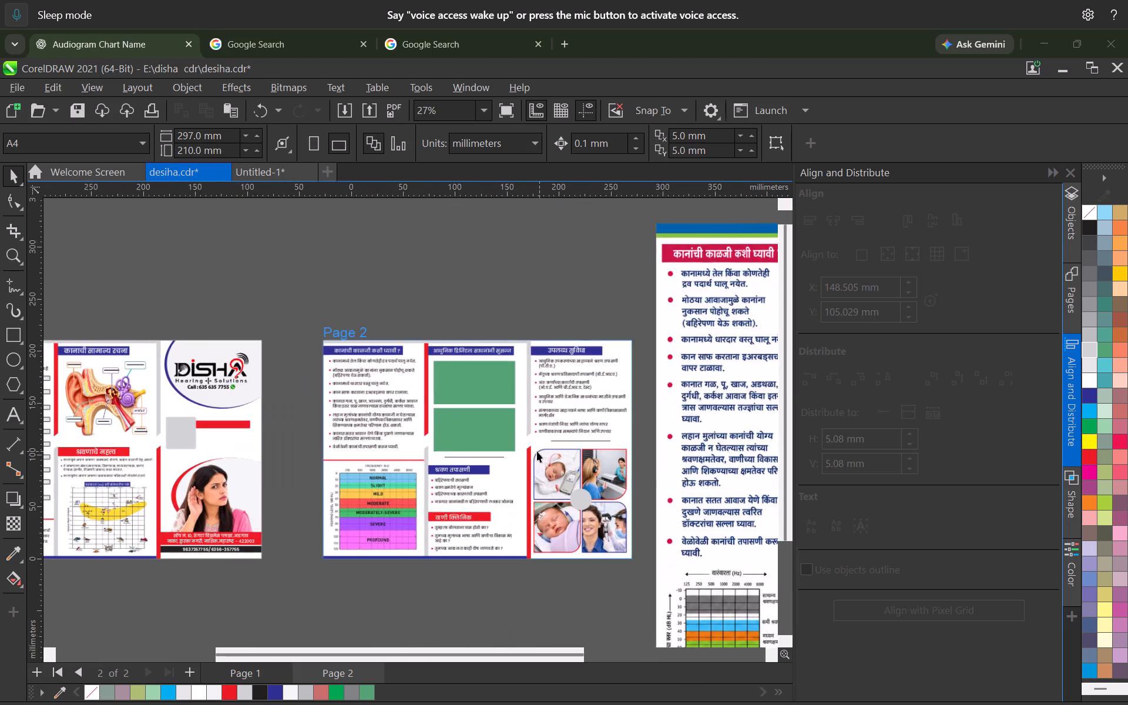
pyautogui.scroll(5, 468, 458)
pyautogui.scroll(-5, 476, 452)
pyautogui.hotkey('ctrl', 's')
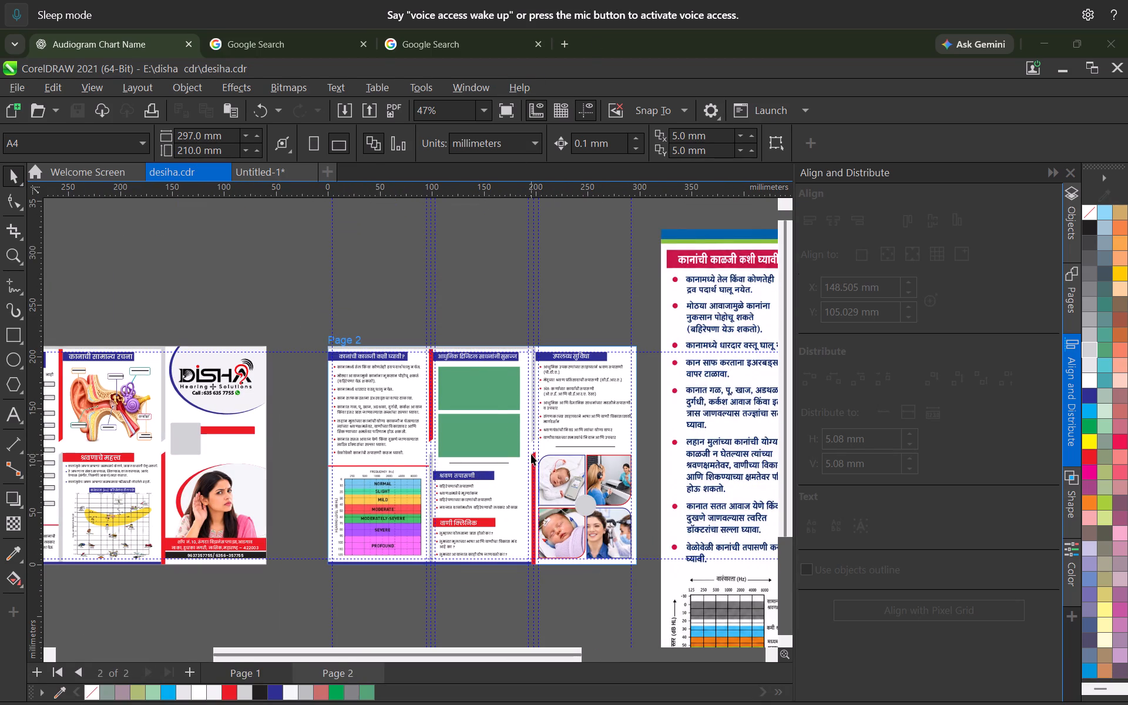
# Examine page 2's layout, including its dividers, service sections and green image placeholders, against page 1 and the reference brochure.
pyautogui.scroll(11, 420, 387)
pyautogui.click(437, 510)
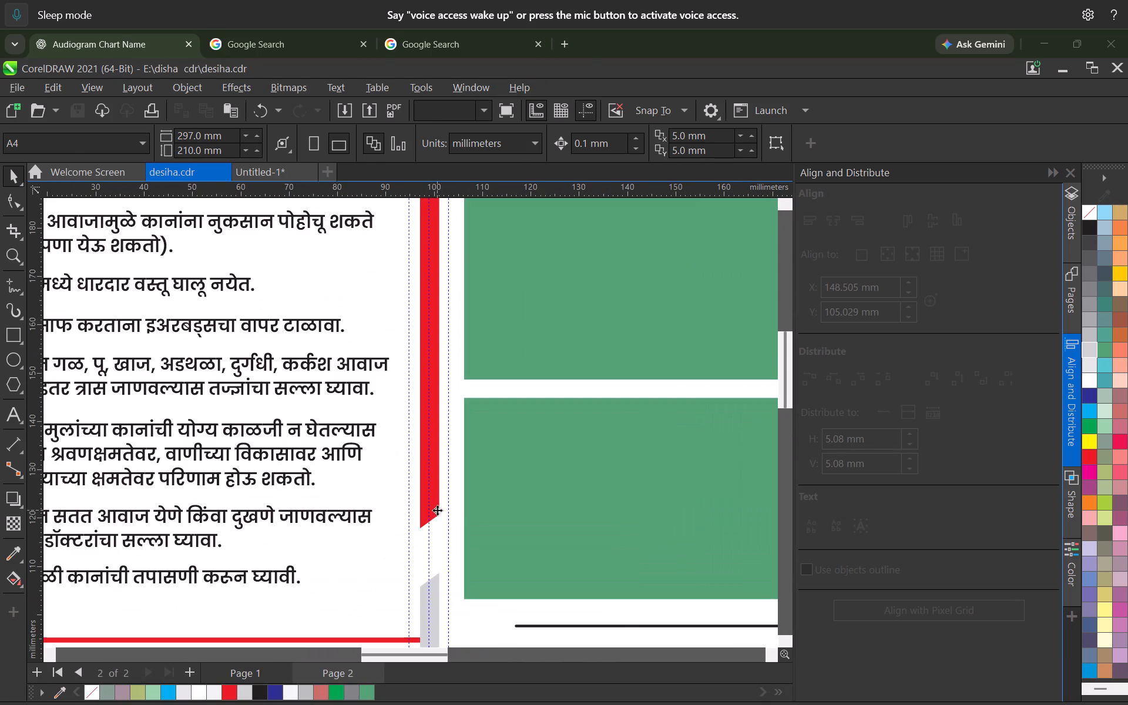
pyautogui.scroll(-12, 439, 455)
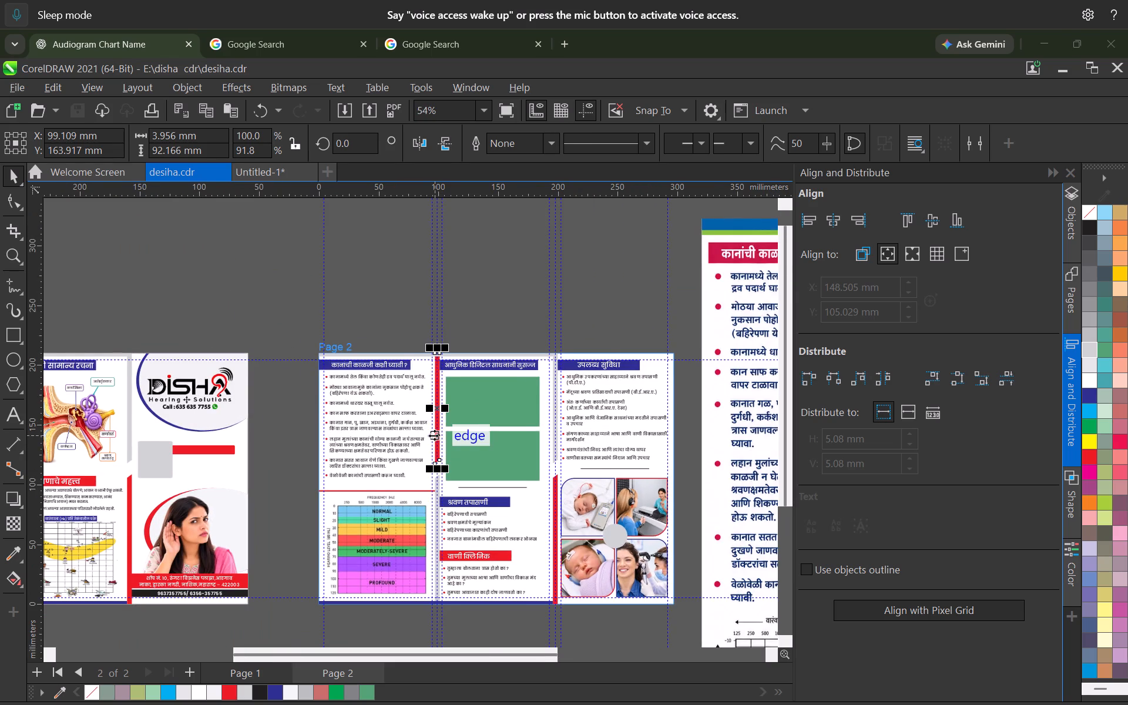
pyautogui.moveTo(428, 434); pyautogui.dragTo(418, 394, button='middle')
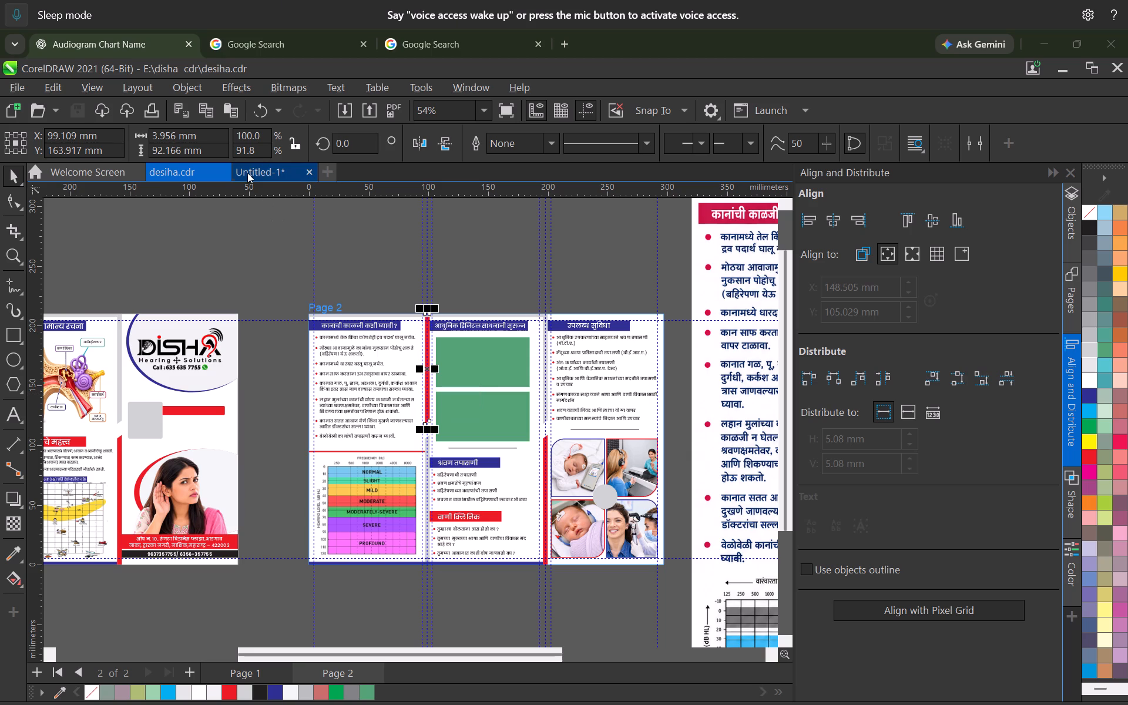
pyautogui.scroll(8, 462, 521)
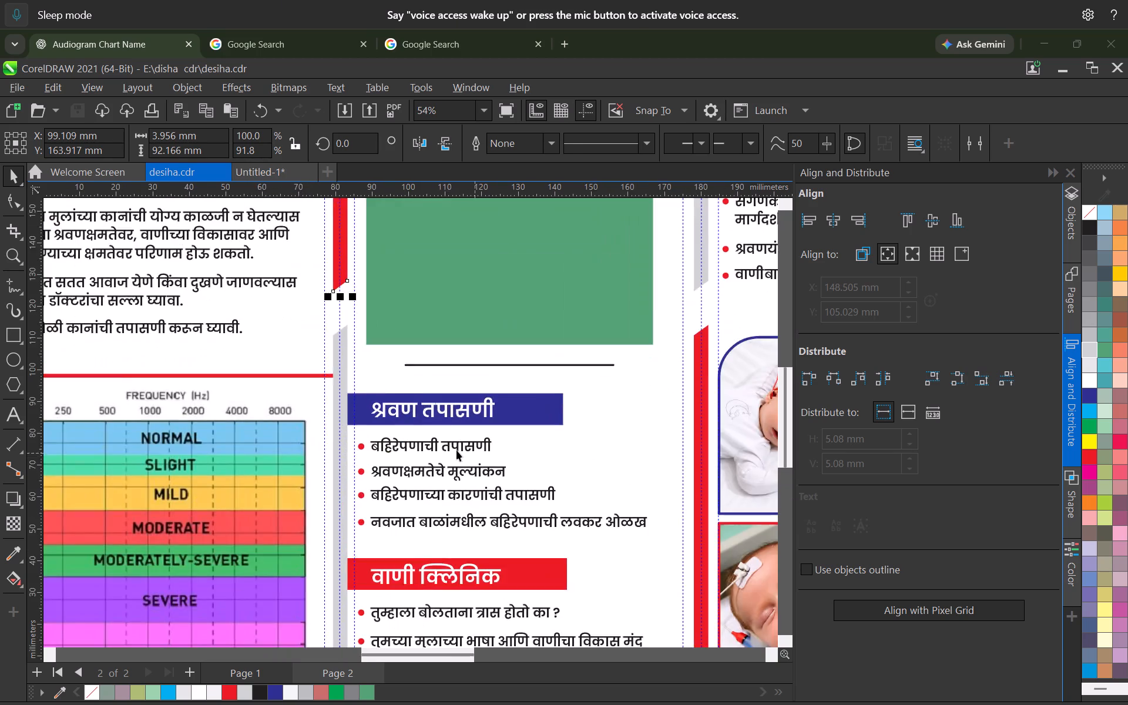
pyautogui.scroll(2, 456, 450)
pyautogui.scroll(-5, 453, 468)
pyautogui.moveTo(427, 502); pyautogui.dragTo(417, 382, button='middle')
pyautogui.scroll(-1, 426, 501)
pyautogui.scroll(4, 417, 382)
pyautogui.scroll(-6, 415, 462)
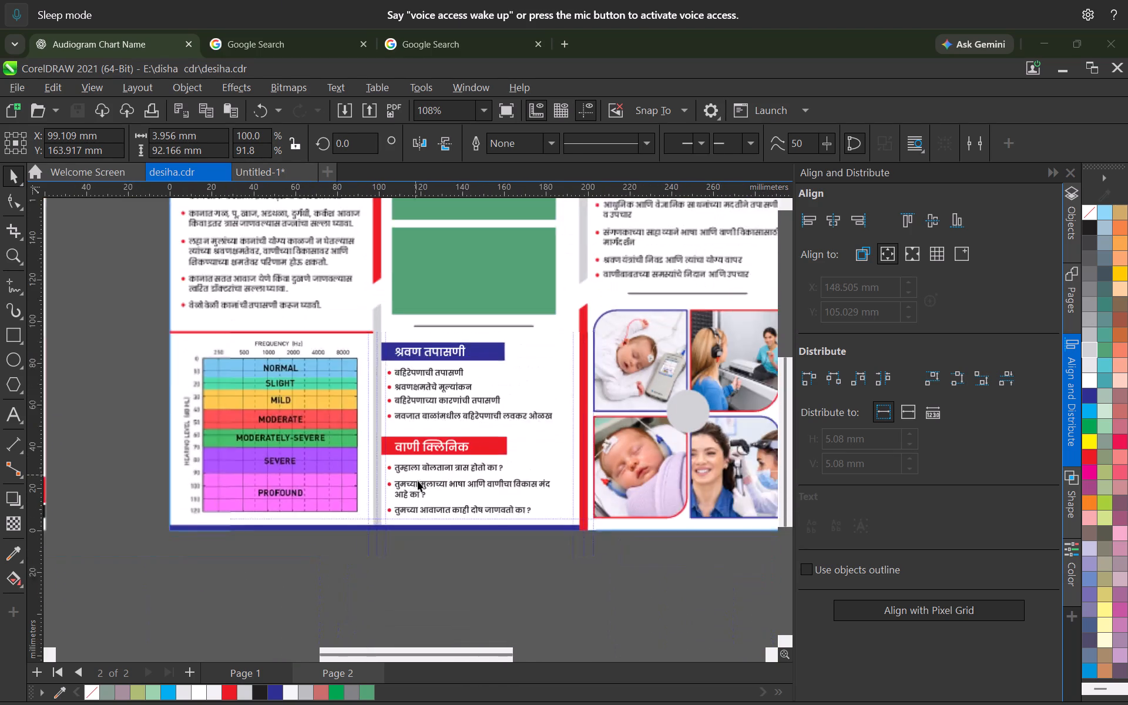
pyautogui.scroll(-10, 418, 487)
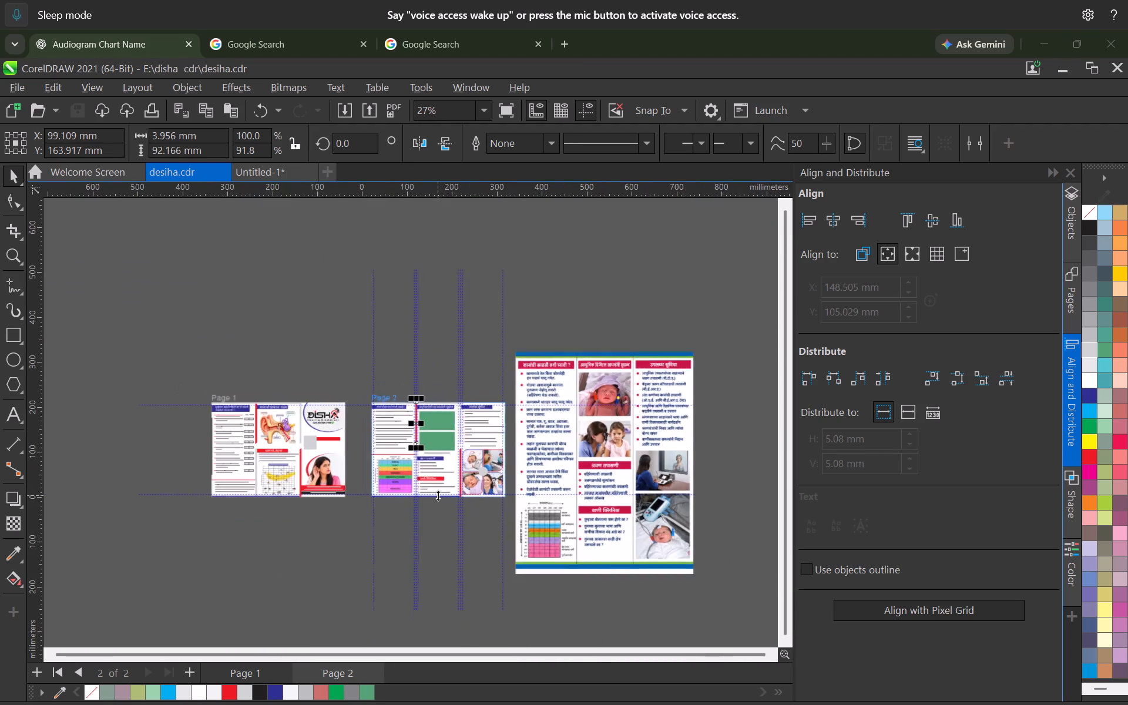
pyautogui.scroll(-4, 438, 495)
pyautogui.moveTo(445, 499); pyautogui.dragTo(477, 492, button='middle')
pyautogui.scroll(8, 464, 499)
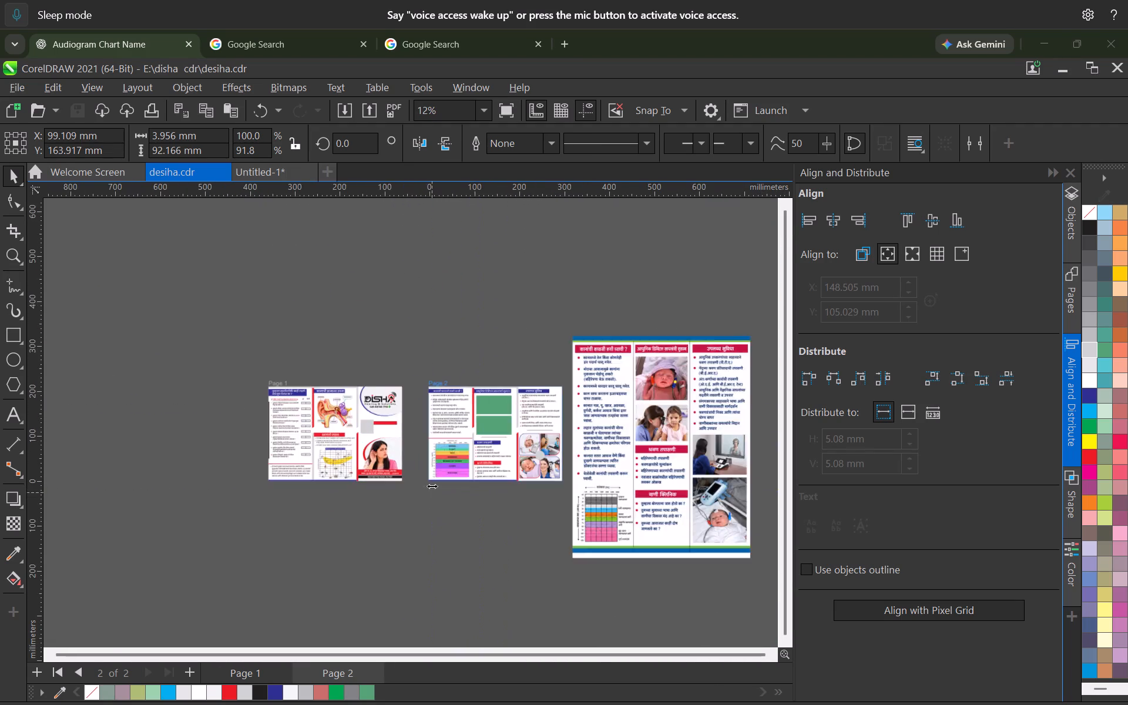
pyautogui.scroll(3, 432, 486)
pyautogui.click(405, 524)
pyautogui.scroll(-6, 338, 411)
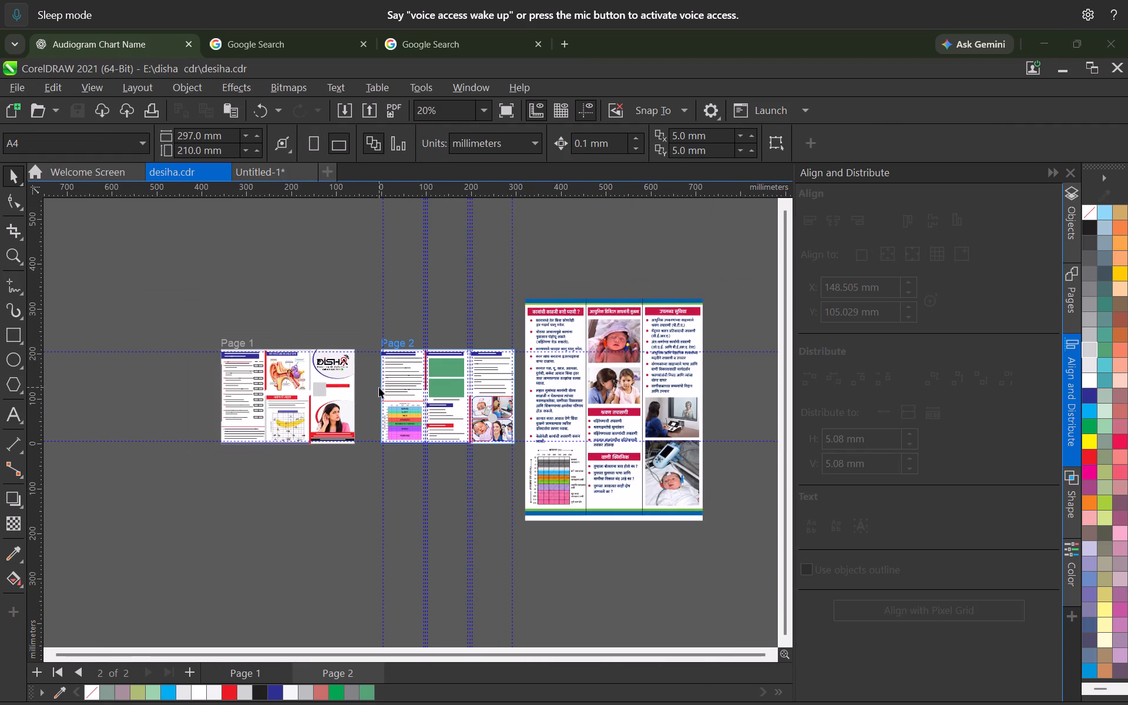
pyautogui.moveTo(313, 433); pyautogui.dragTo(237, 478, button='middle')
pyautogui.scroll(5, 293, 475)
# Save the document again.
pyautogui.hotkey('ctrl', 's')
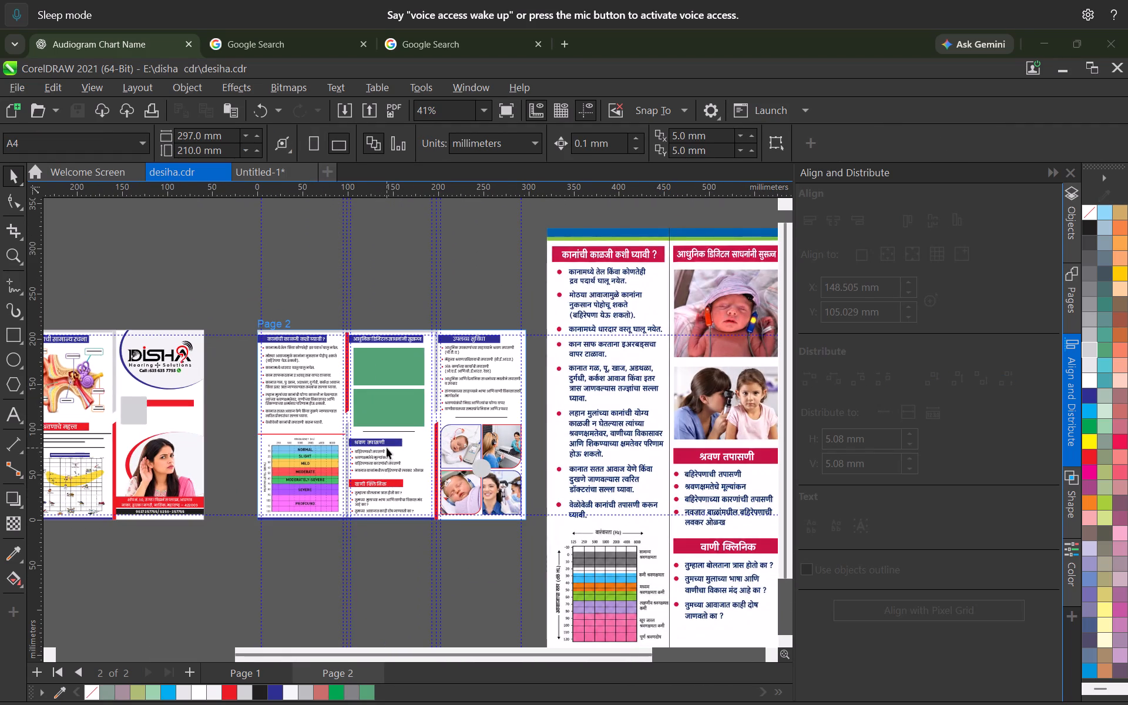
# Switch to the Chrome window with the Pinterest audiogram pin and open the Pinterest home feed.
pyautogui.scroll(3, 386, 439)
pyautogui.hotkey('alt', 'Tab')
pyautogui.hotkey('alt', 'Tab')
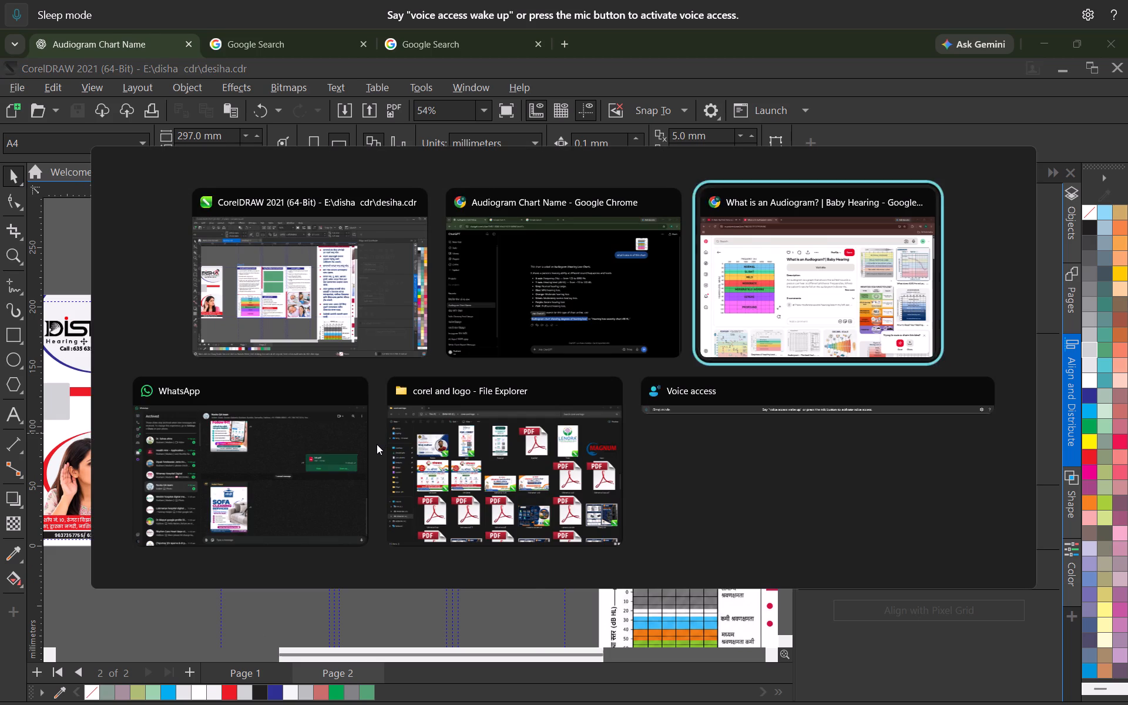
pyautogui.click(31, 205)
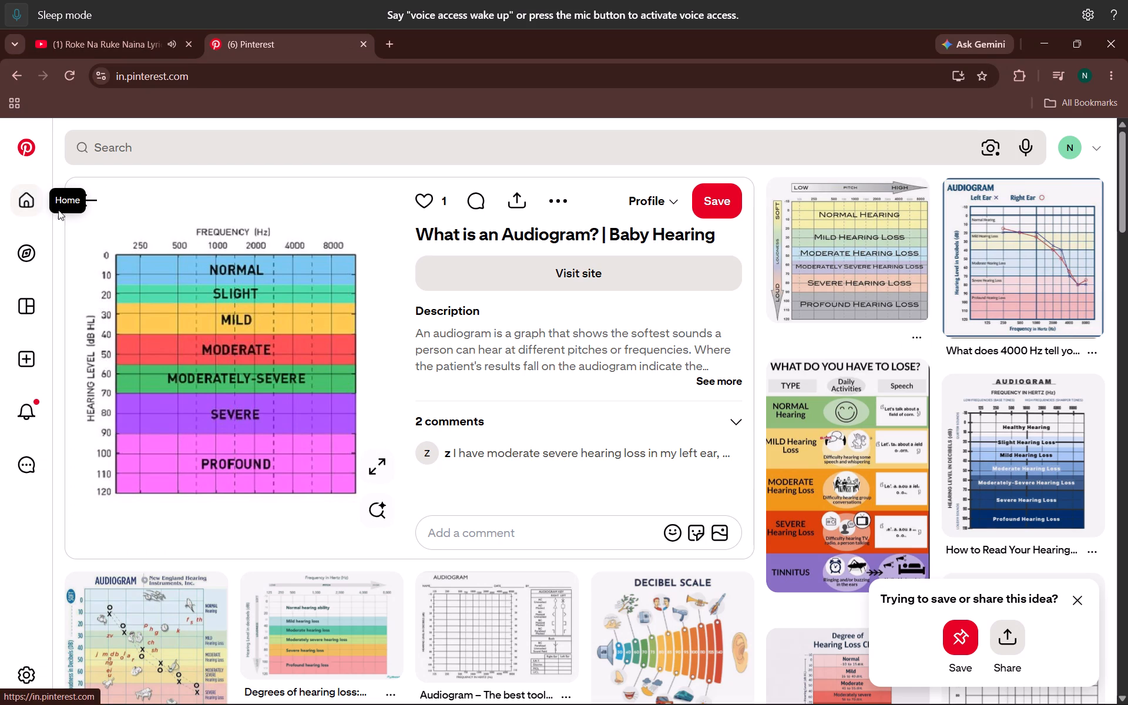
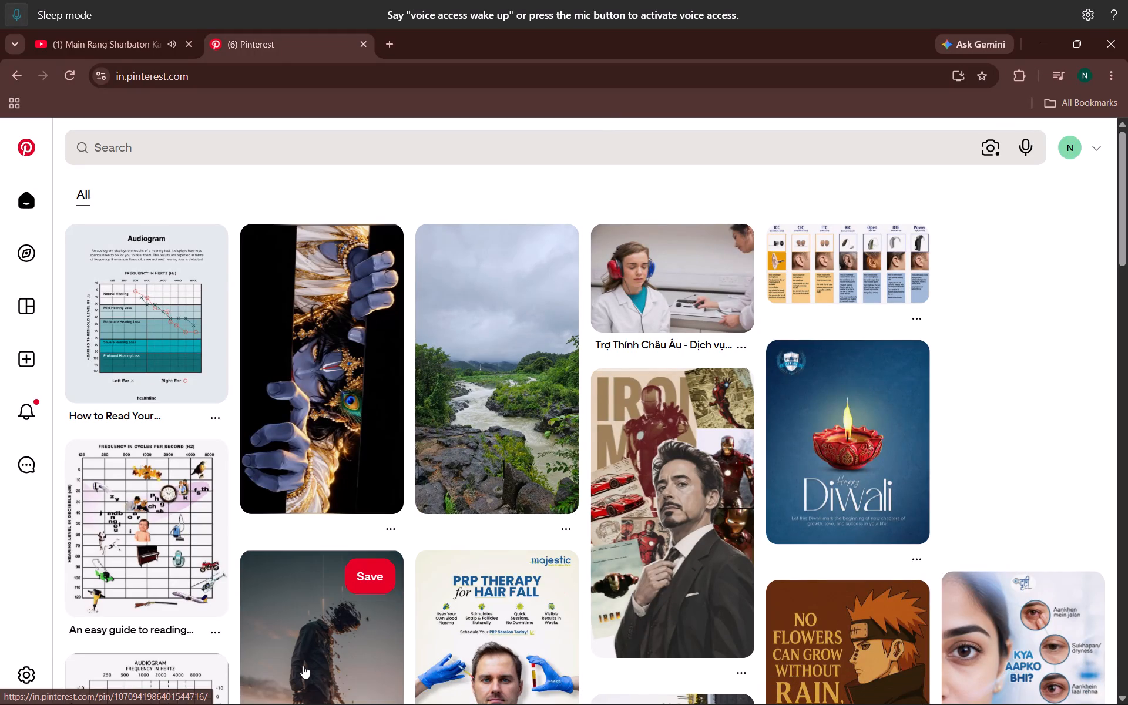
# Switch back to the brochure in CorelDRAW and examine page 2's audiogram and text sections alongside page 1's cover panel.
pyautogui.hotkey('alt', 'Tab')
pyautogui.scroll(-6, 469, 428)
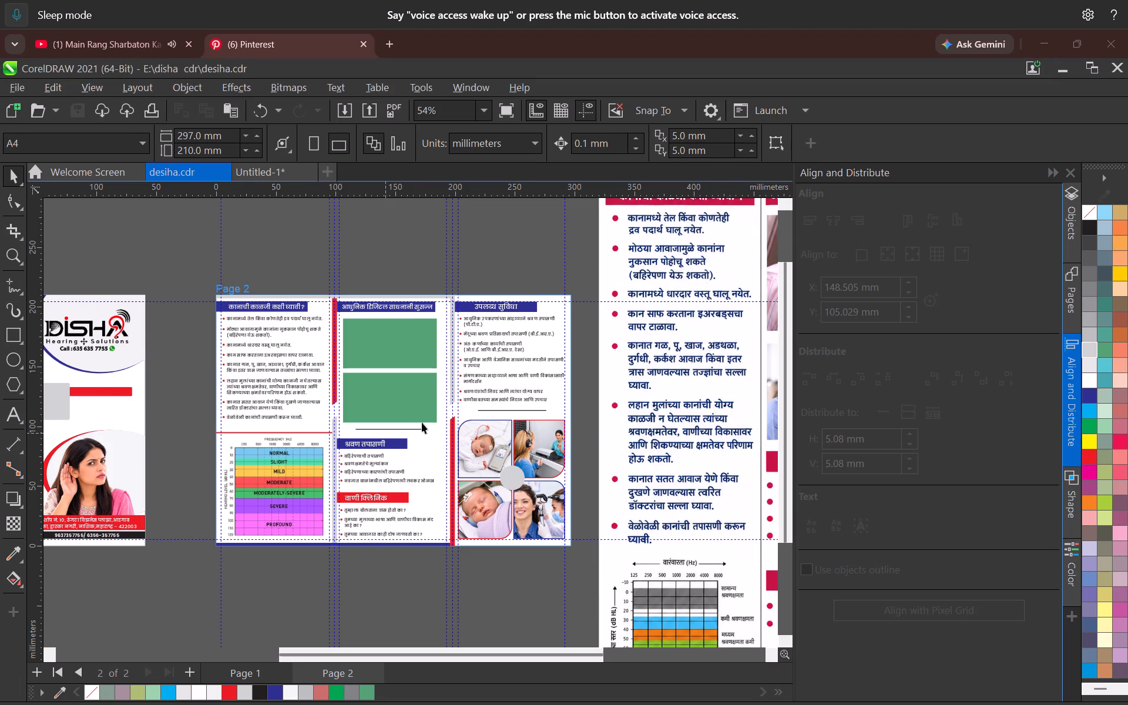
pyautogui.scroll(-3, 411, 421)
pyautogui.scroll(6, 356, 476)
pyautogui.scroll(1, 260, 470)
pyautogui.moveTo(257, 470); pyautogui.dragTo(439, 392, button='middle')
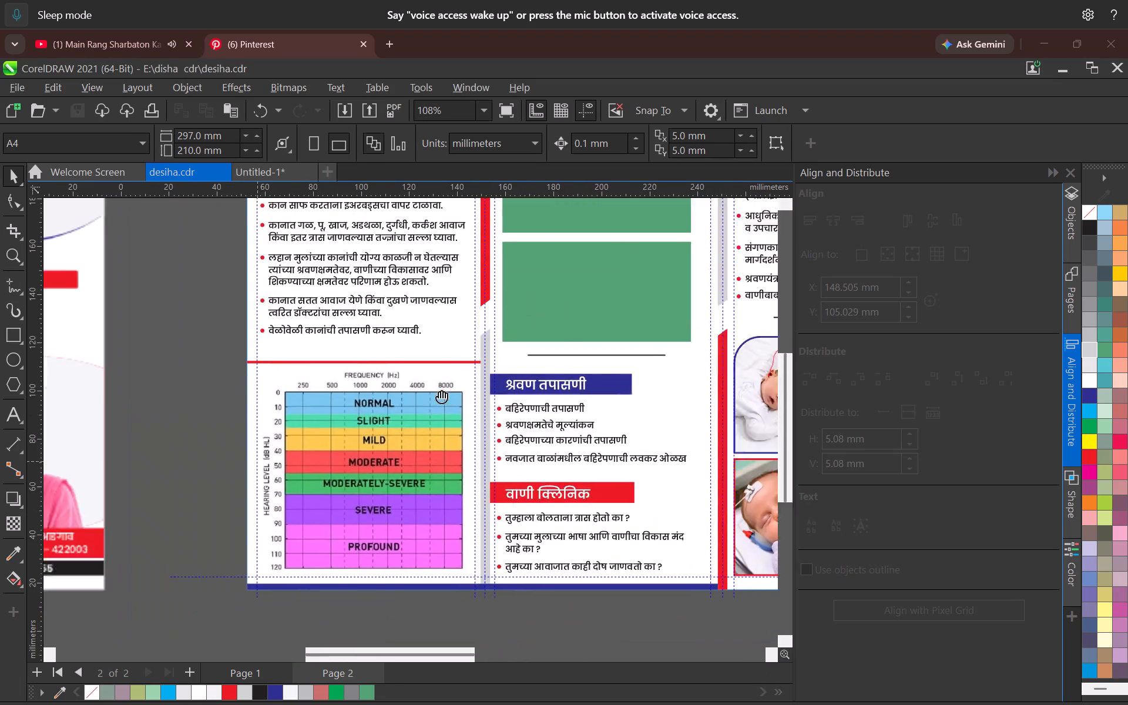
pyautogui.moveTo(439, 392); pyautogui.dragTo(441, 391, button='middle')
pyautogui.scroll(3, 407, 419)
pyautogui.scroll(1, 482, 412)
pyautogui.scroll(-4, 478, 407)
pyautogui.scroll(10, 458, 400)
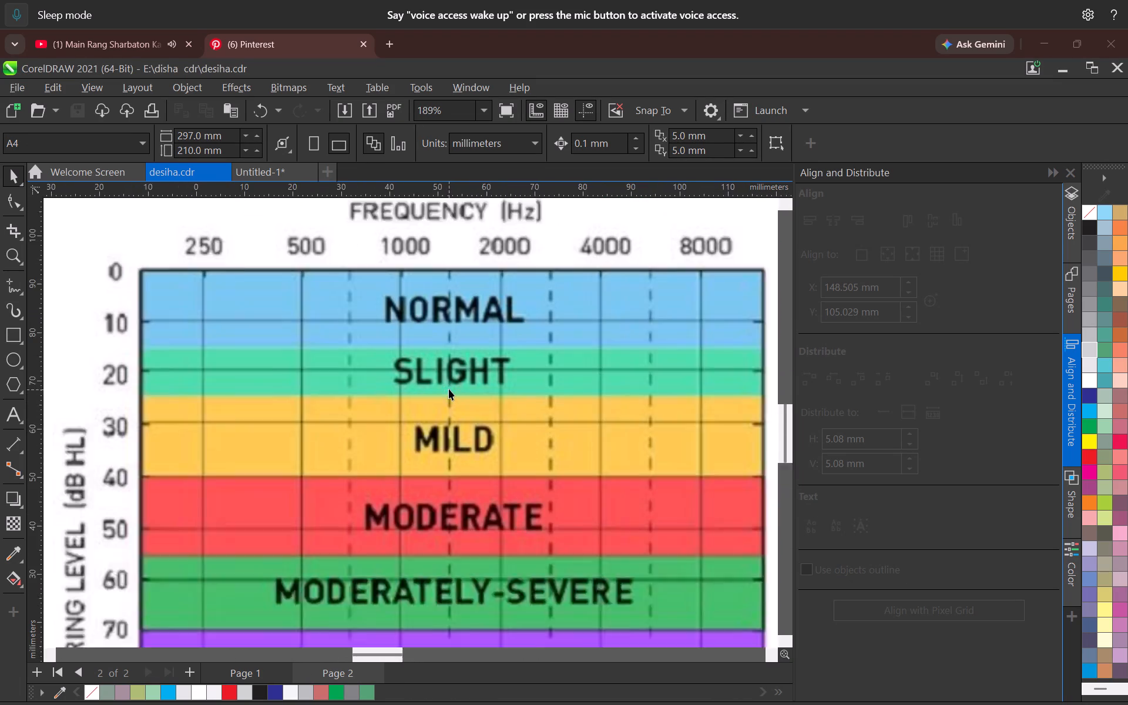
pyautogui.scroll(1, 449, 389)
pyautogui.scroll(-19, 446, 394)
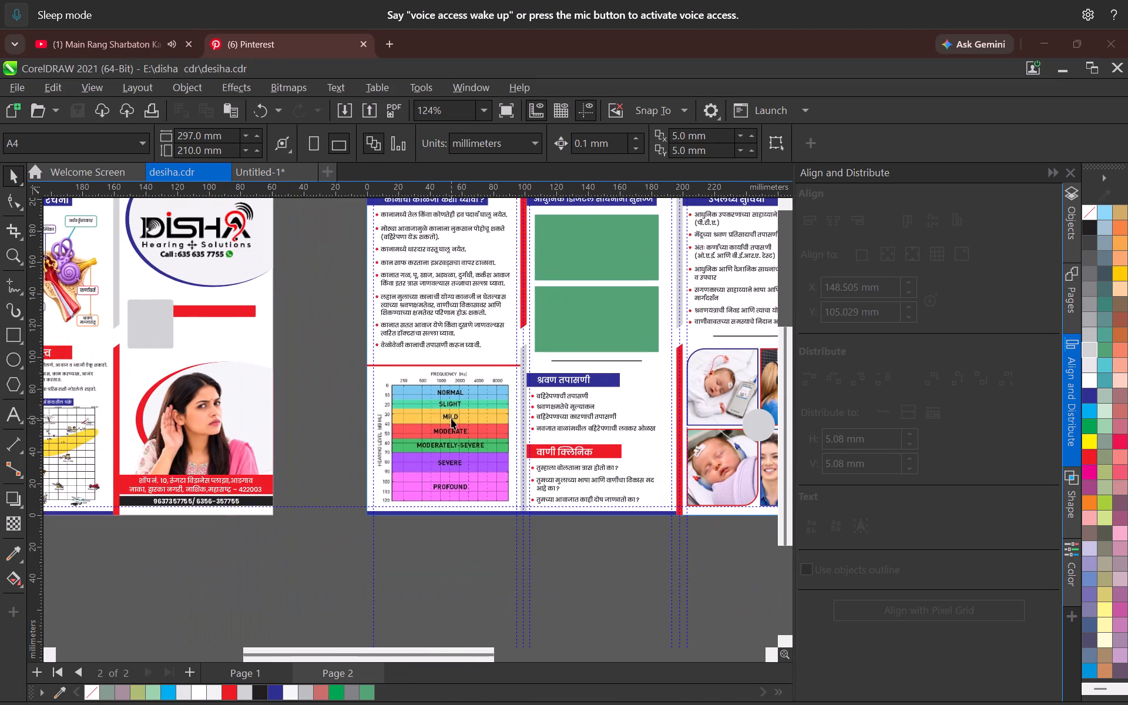
pyautogui.moveTo(450, 418); pyautogui.dragTo(424, 411, button='middle')
pyautogui.scroll(3, 418, 419)
pyautogui.scroll(-5, 429, 429)
pyautogui.moveTo(358, 451); pyautogui.dragTo(523, 491, button='middle')
pyautogui.scroll(5, 354, 493)
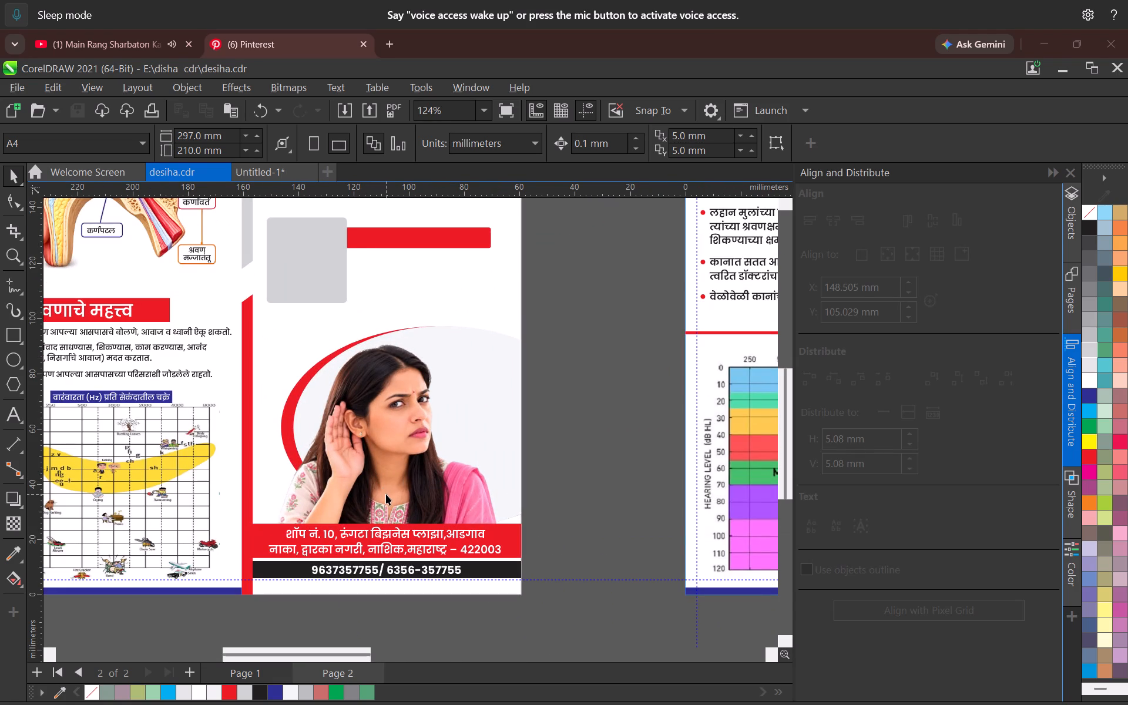
pyautogui.scroll(-8, 386, 494)
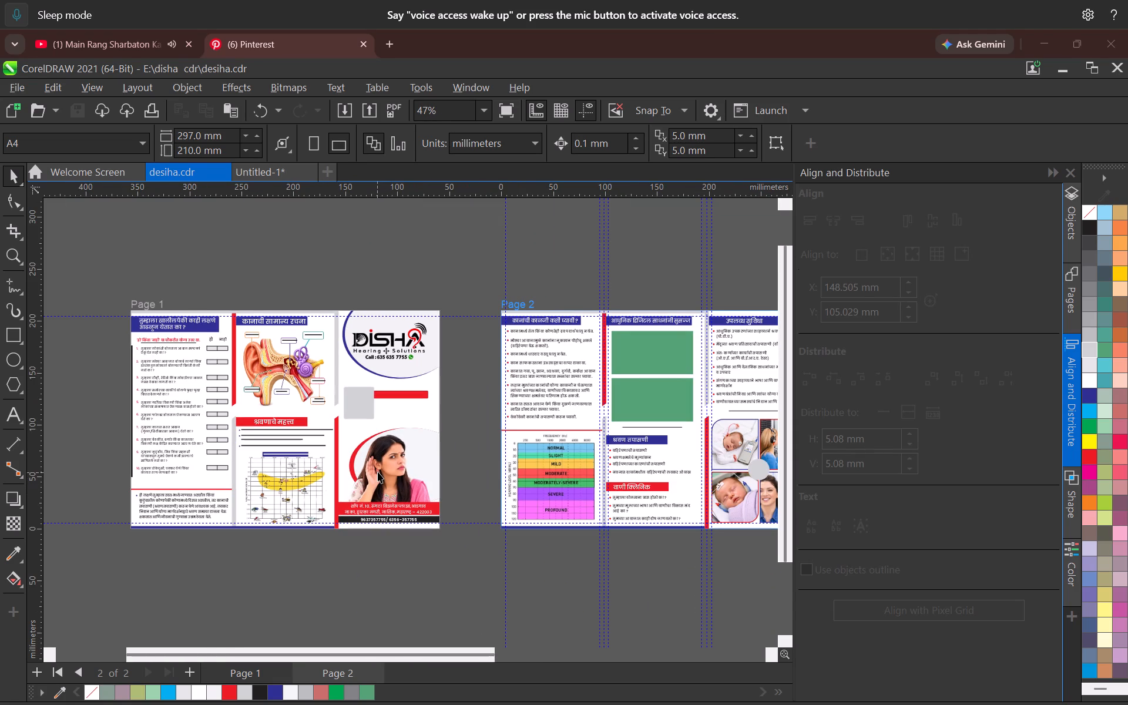
# Save the brochure document.
pyautogui.hotkey('ctrl', 's')
# Examine the layout of both brochure pages, including the area below page 1's Disha logo, alongside the reference brochure.
pyautogui.moveTo(494, 488); pyautogui.dragTo(341, 529, button='middle')
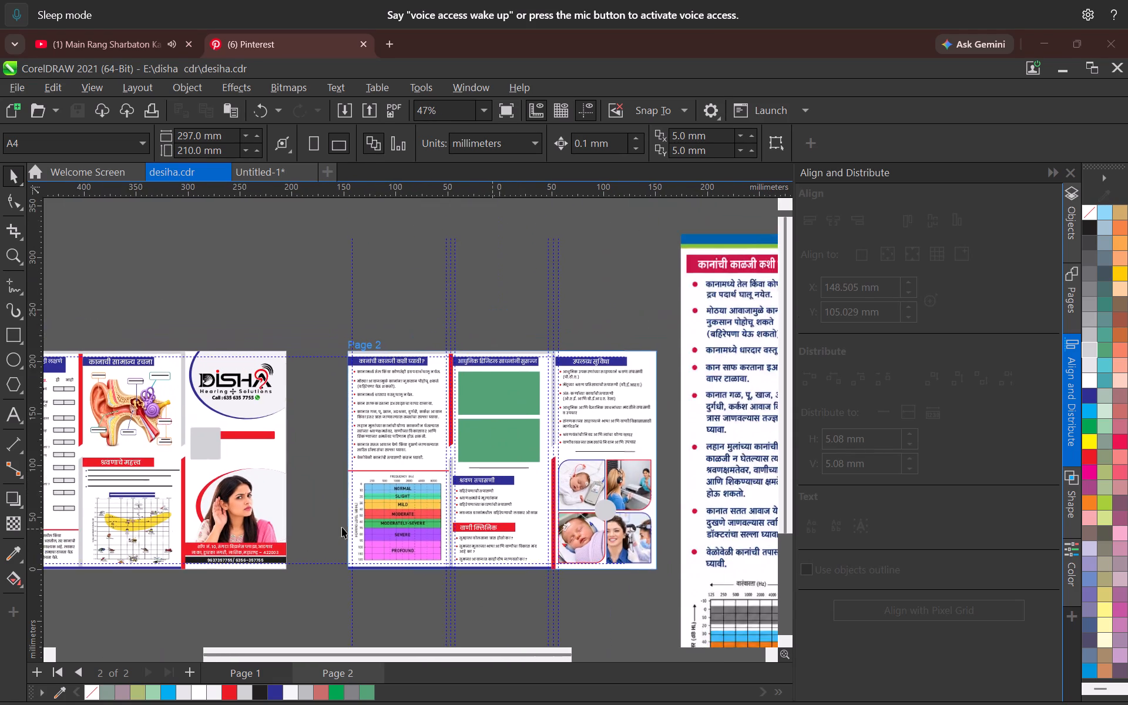
pyautogui.scroll(4, 405, 496)
pyautogui.moveTo(481, 485); pyautogui.dragTo(326, 492, button='middle')
pyautogui.scroll(-4, 421, 460)
pyautogui.moveTo(404, 466); pyautogui.dragTo(473, 493, button='middle')
pyautogui.scroll(3, 138, 483)
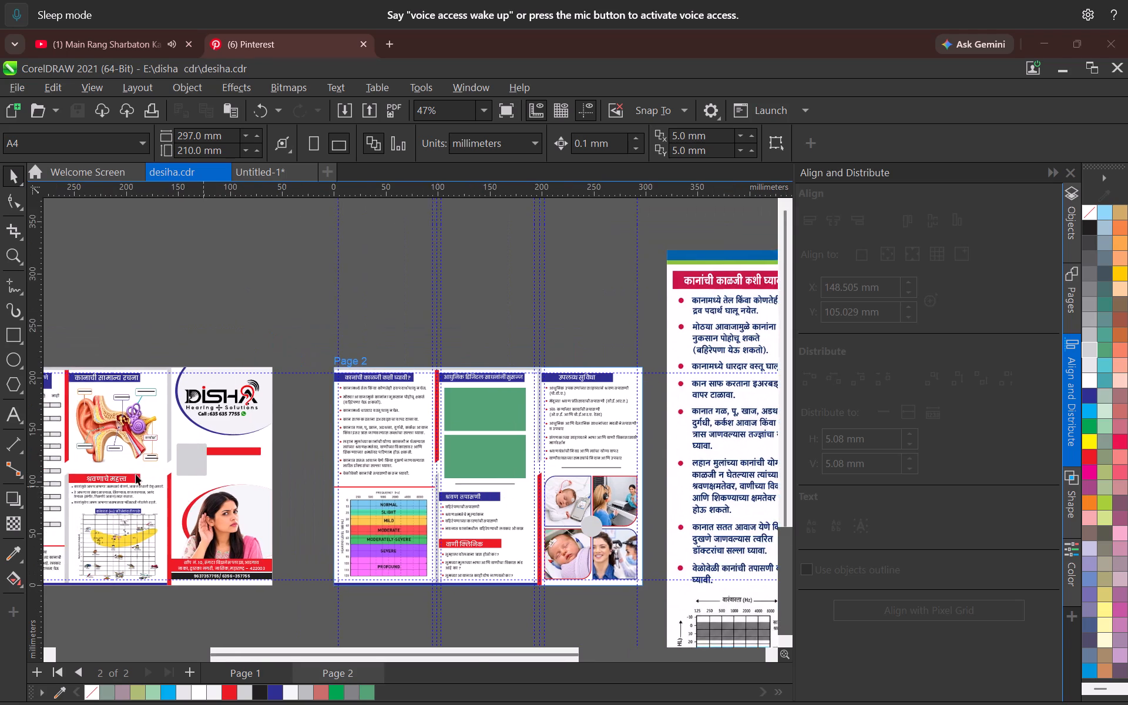
pyautogui.scroll(-3, 307, 427)
pyautogui.scroll(12, 313, 427)
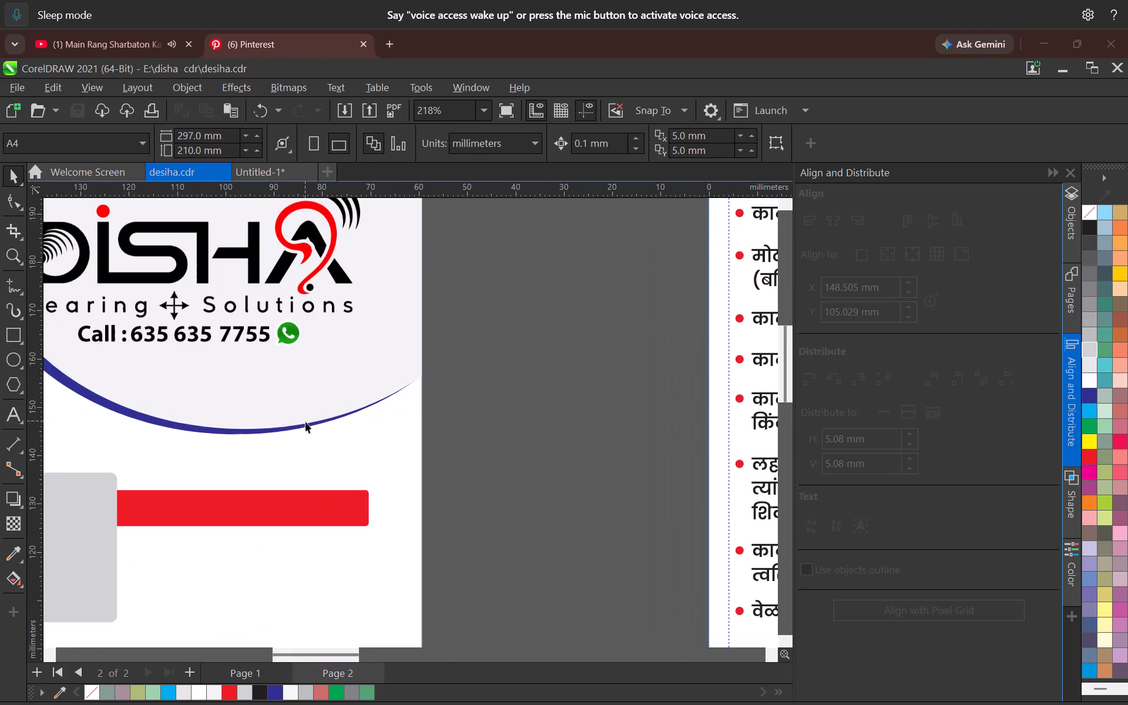
pyautogui.scroll(-17, 310, 422)
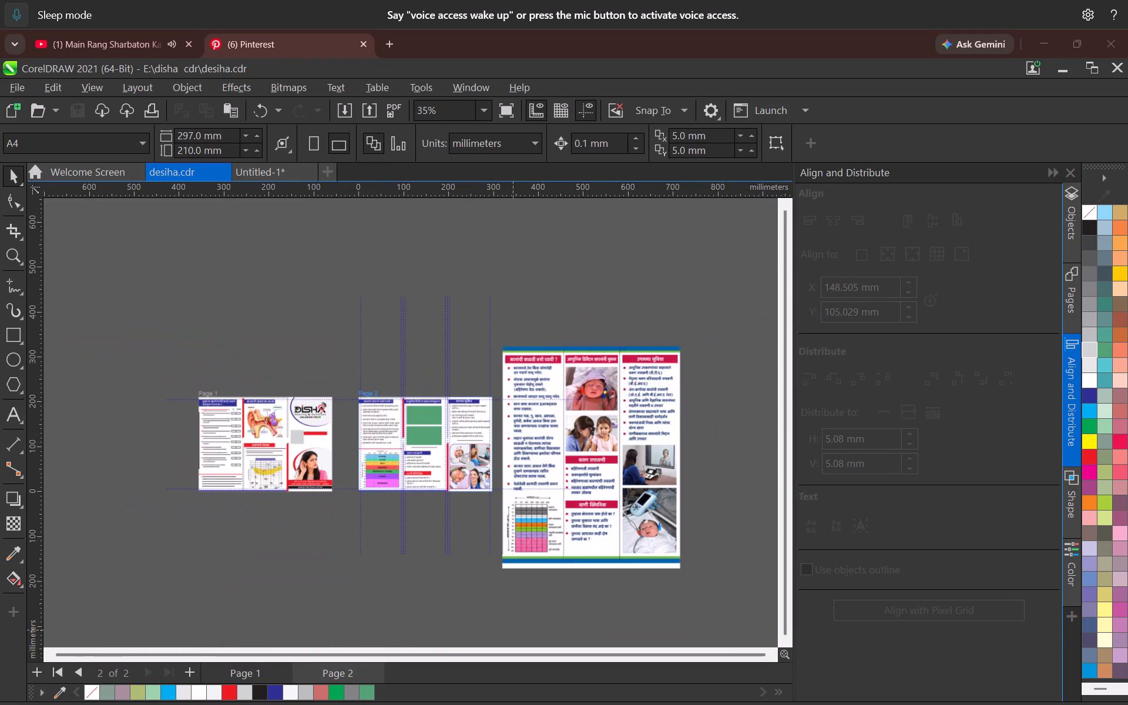
# Show the hidden background app icons in the Windows system tray.
pyautogui.click(860, 690)
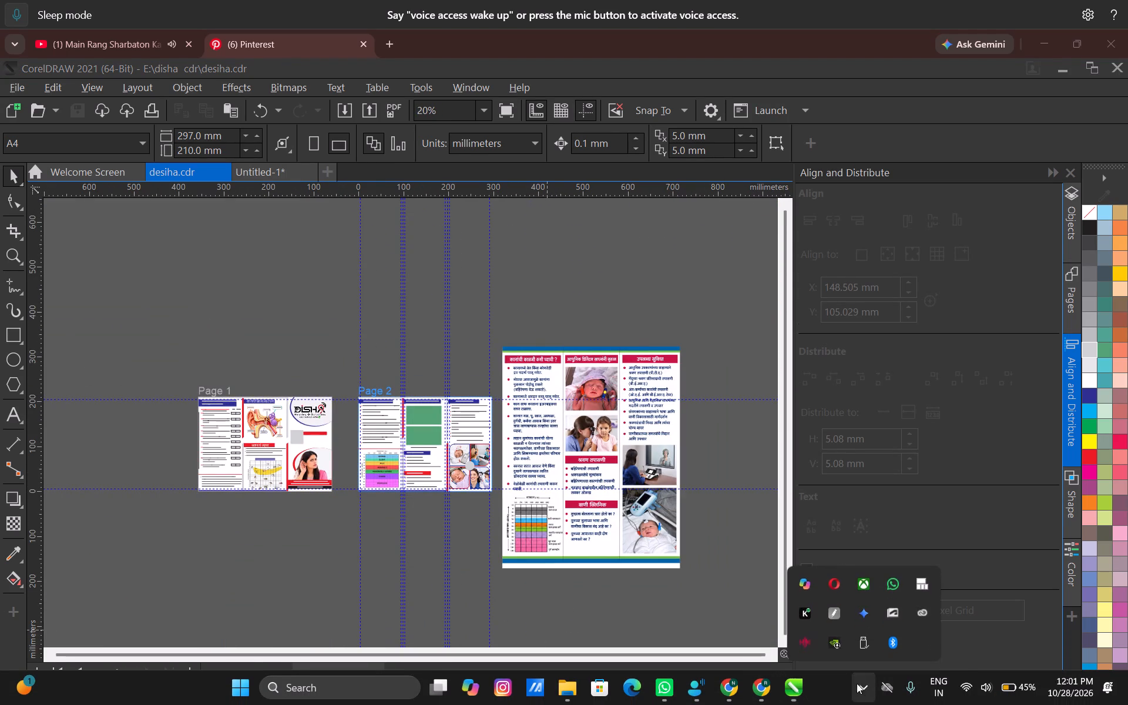
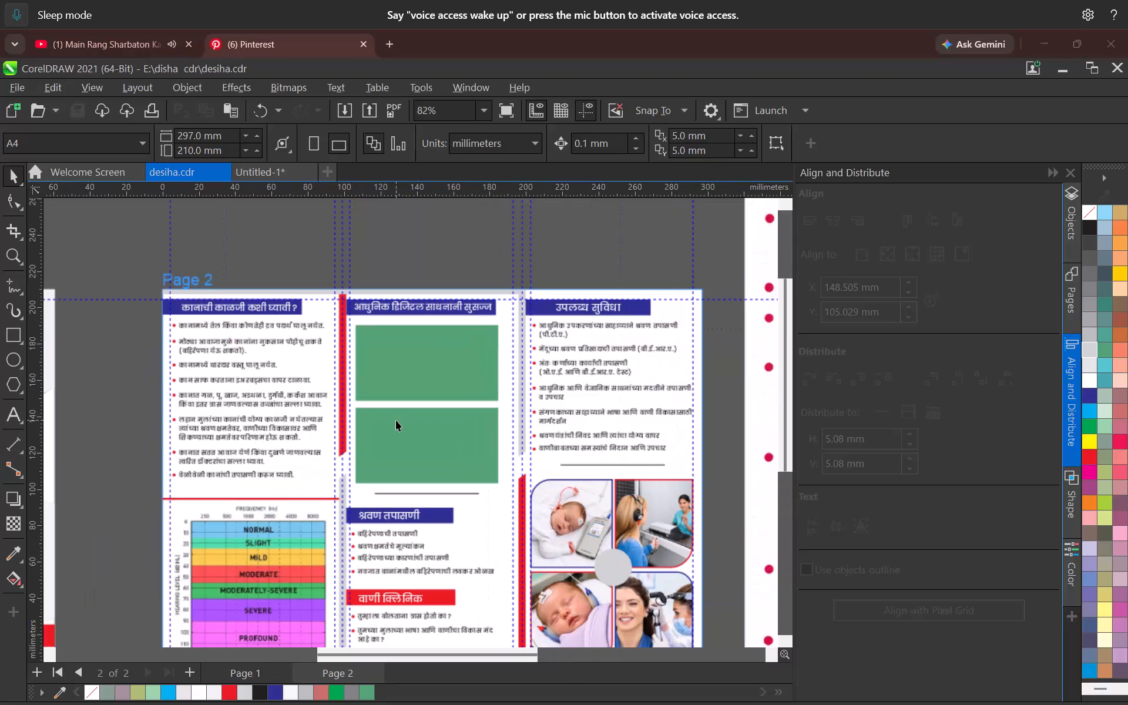
# Examine page 2's text panels, divider line and photo grid, comparing the layout with page 1 and the reference brochure.
pyautogui.scroll(-4, 396, 420)
pyautogui.moveTo(371, 499); pyautogui.dragTo(430, 503, button='middle')
pyautogui.scroll(4, 349, 538)
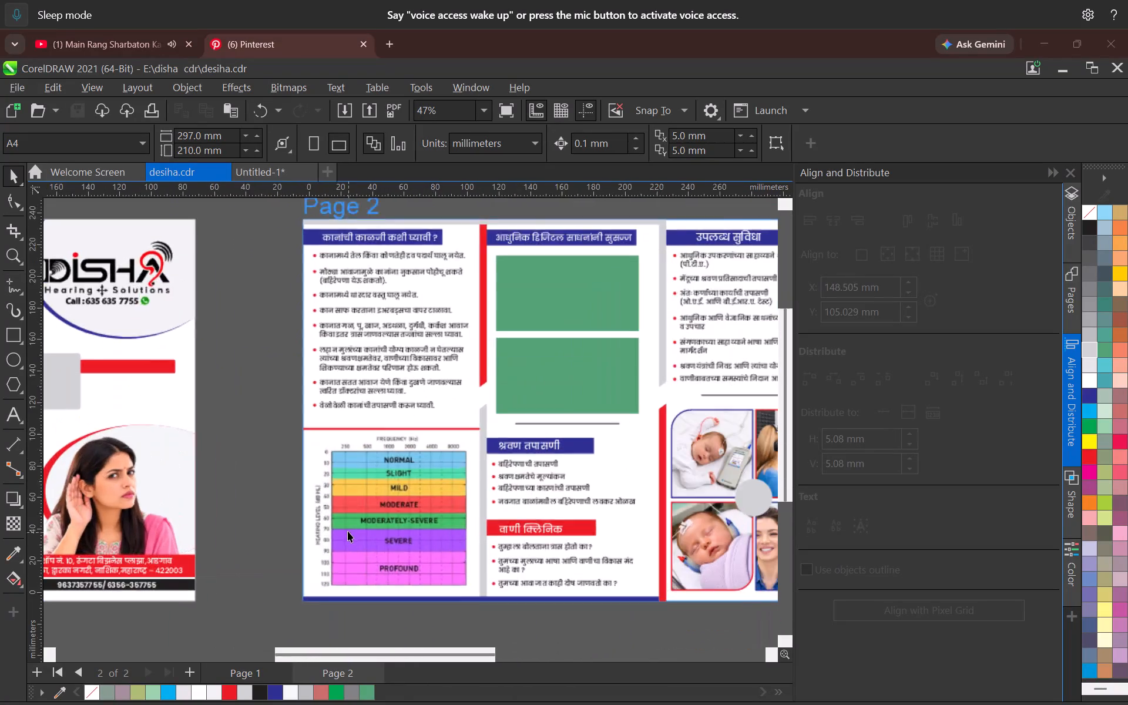
pyautogui.scroll(3, 349, 526)
pyautogui.scroll(-5, 349, 529)
pyautogui.moveTo(441, 470); pyautogui.dragTo(358, 572, button='middle')
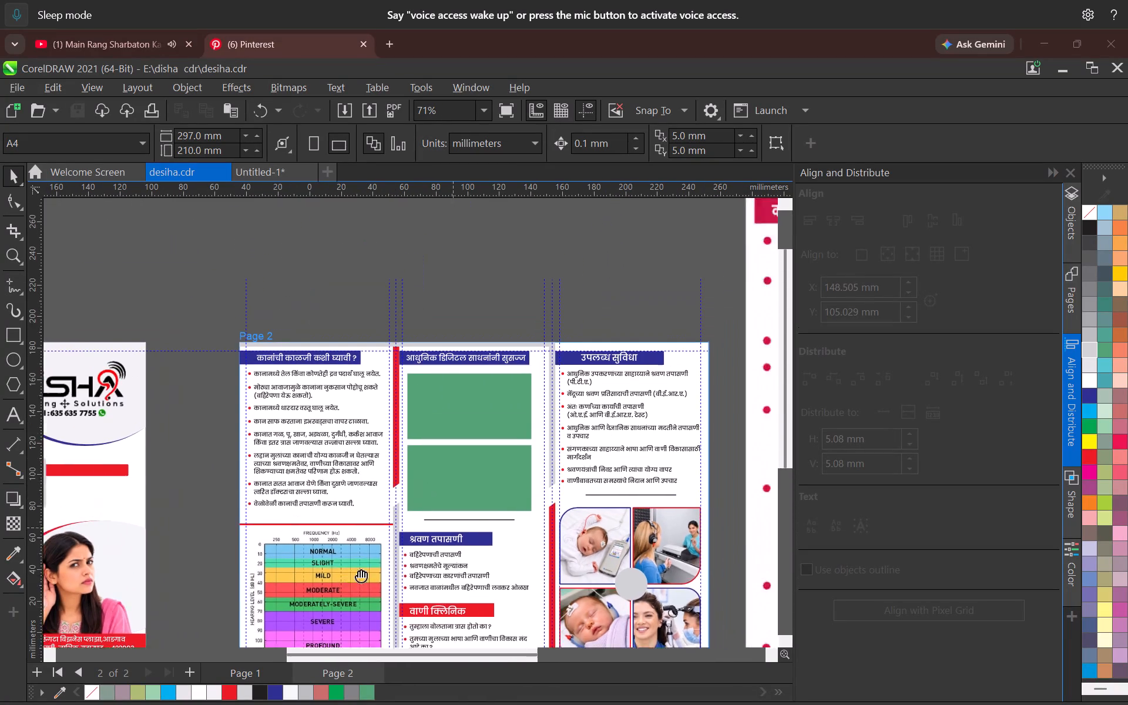
pyautogui.moveTo(358, 572); pyautogui.dragTo(357, 575, button='middle')
pyautogui.scroll(6, 473, 339)
pyautogui.scroll(-1, 393, 565)
pyautogui.moveTo(391, 562); pyautogui.dragTo(397, 414, button='middle')
pyautogui.scroll(1, 401, 421)
pyautogui.scroll(-1, 402, 427)
pyautogui.scroll(3, 409, 452)
pyautogui.scroll(-9, 413, 469)
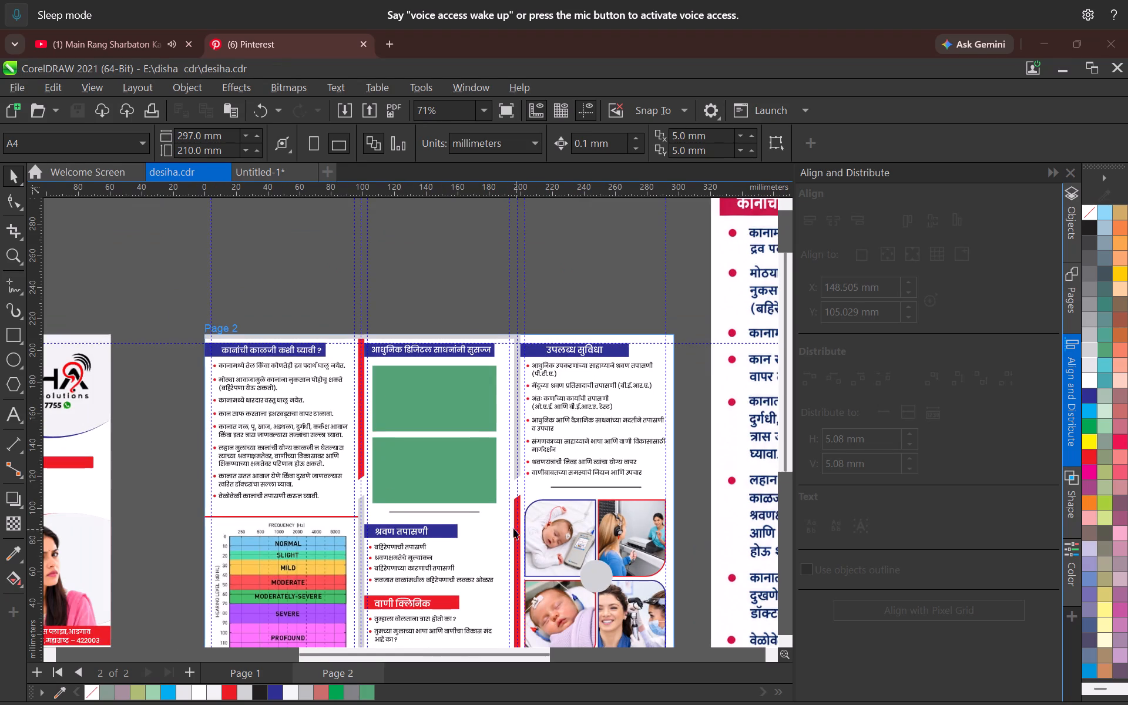
pyautogui.moveTo(486, 516); pyautogui.dragTo(415, 509, button='middle')
pyautogui.moveTo(545, 509); pyautogui.dragTo(516, 518, button='middle')
pyautogui.scroll(6, 521, 495)
pyautogui.click(525, 483)
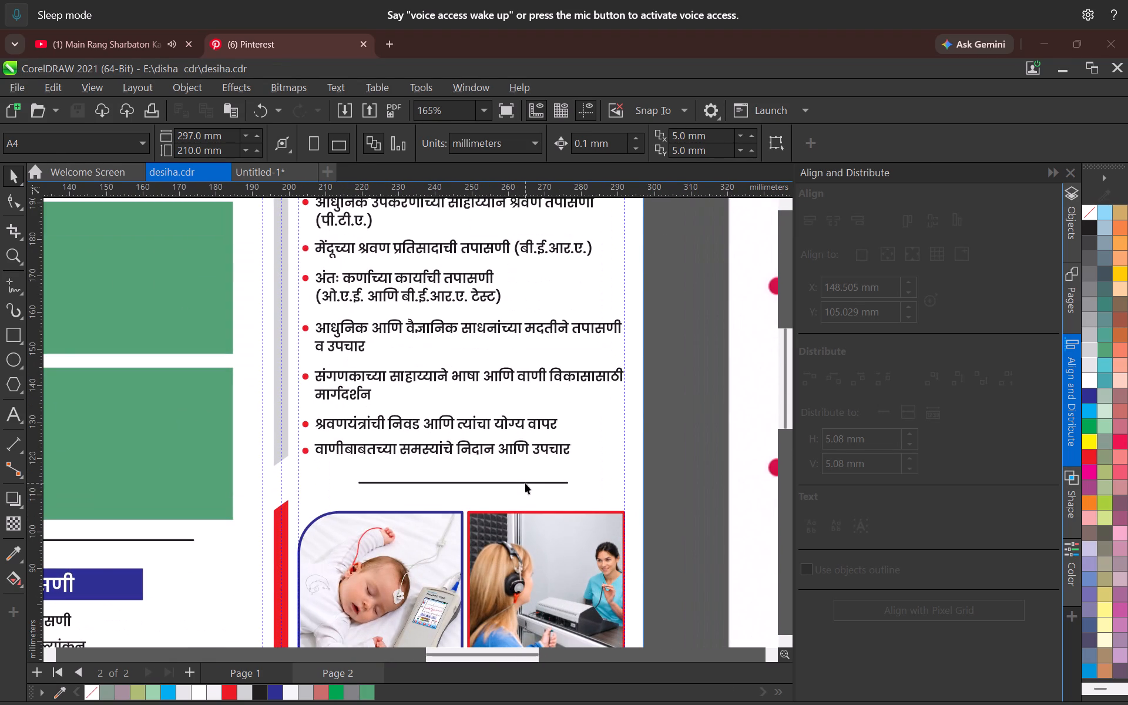
pyautogui.scroll(-8, 525, 483)
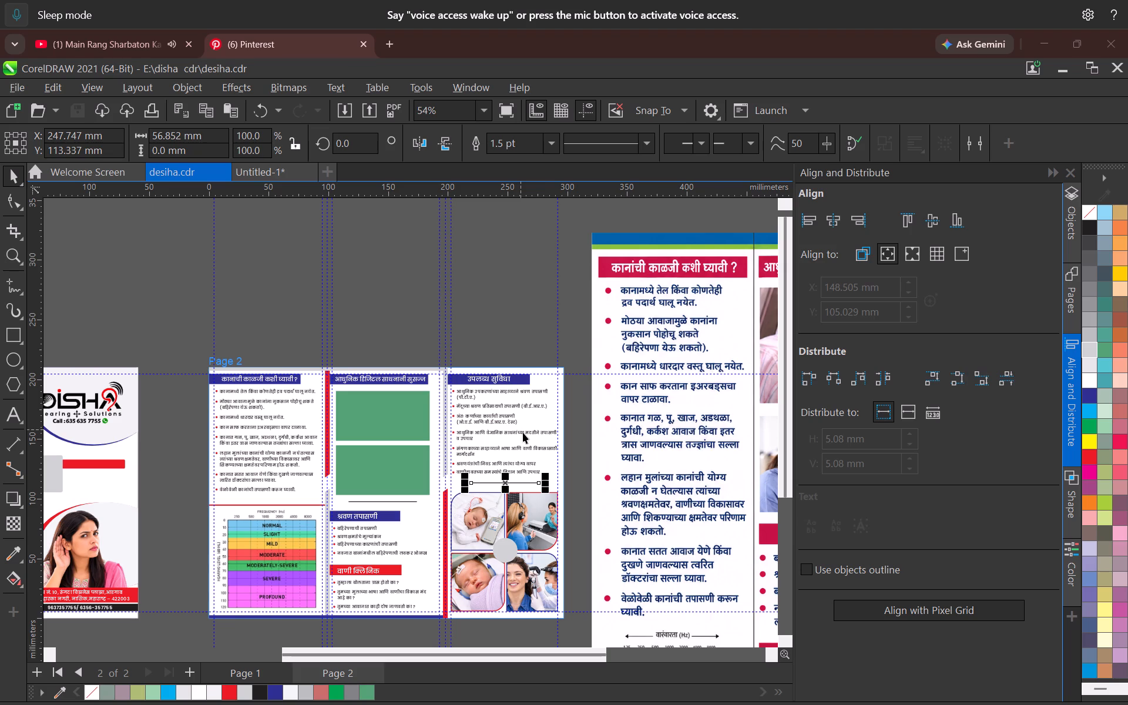
pyautogui.moveTo(502, 437); pyautogui.dragTo(362, 527, button='middle')
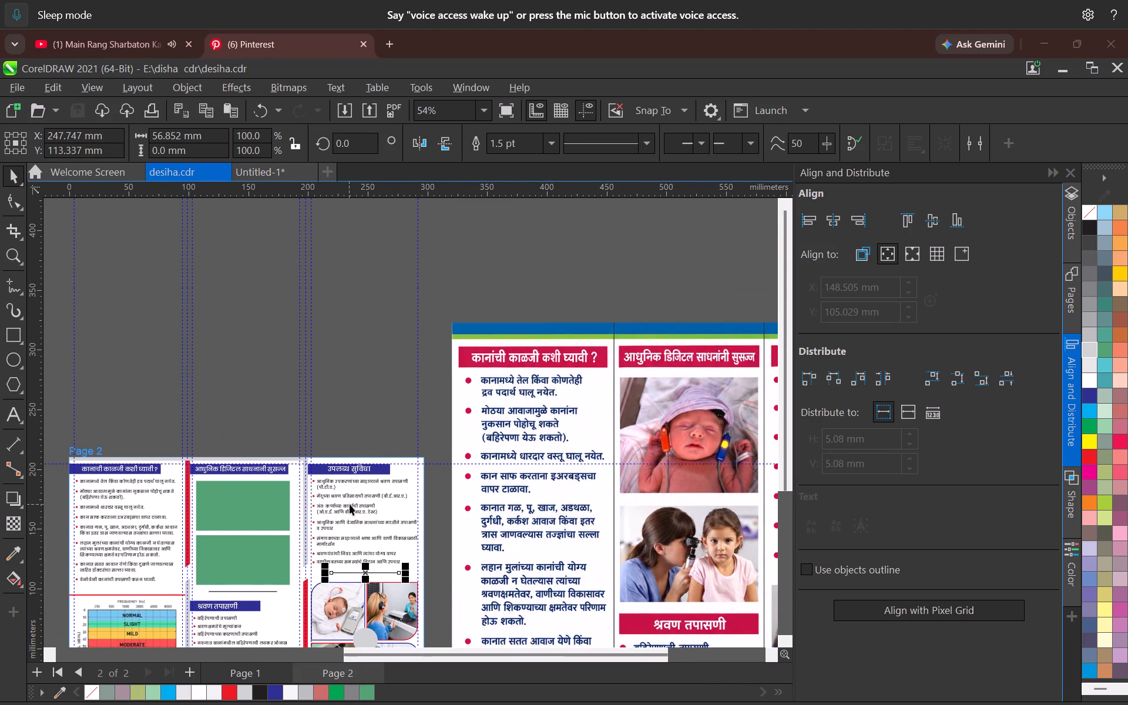
pyautogui.scroll(-4, 350, 504)
pyautogui.moveTo(366, 505); pyautogui.dragTo(458, 503, button='middle')
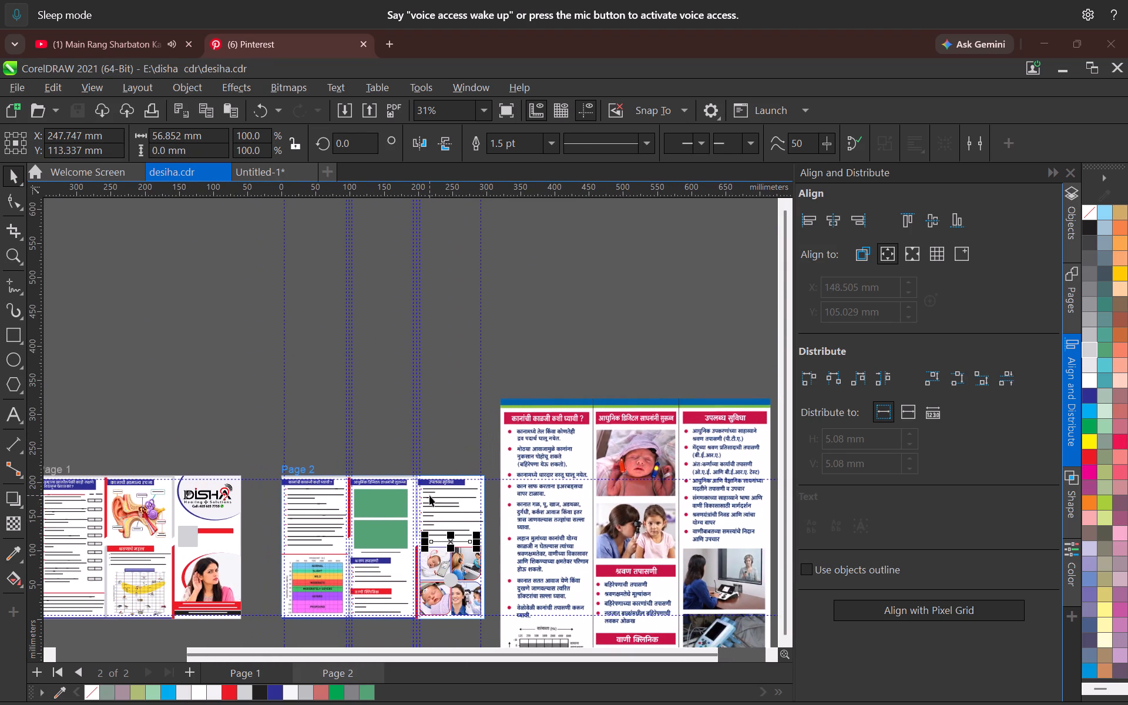
pyautogui.moveTo(392, 505); pyautogui.dragTo(327, 521, button='middle')
# Stretch the light grey bar along page 2's top edge to the page's right edge, making it 297 mm wide.
pyautogui.scroll(9, 347, 500)
pyautogui.click(300, 484)
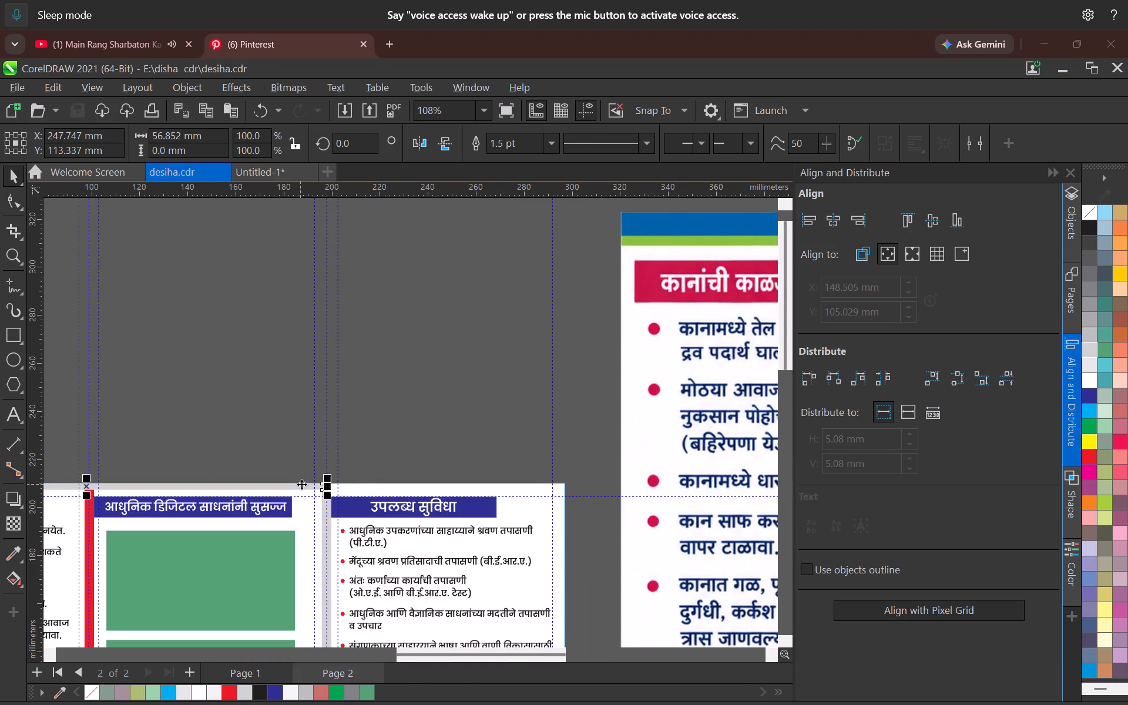
pyautogui.click(374, 464)
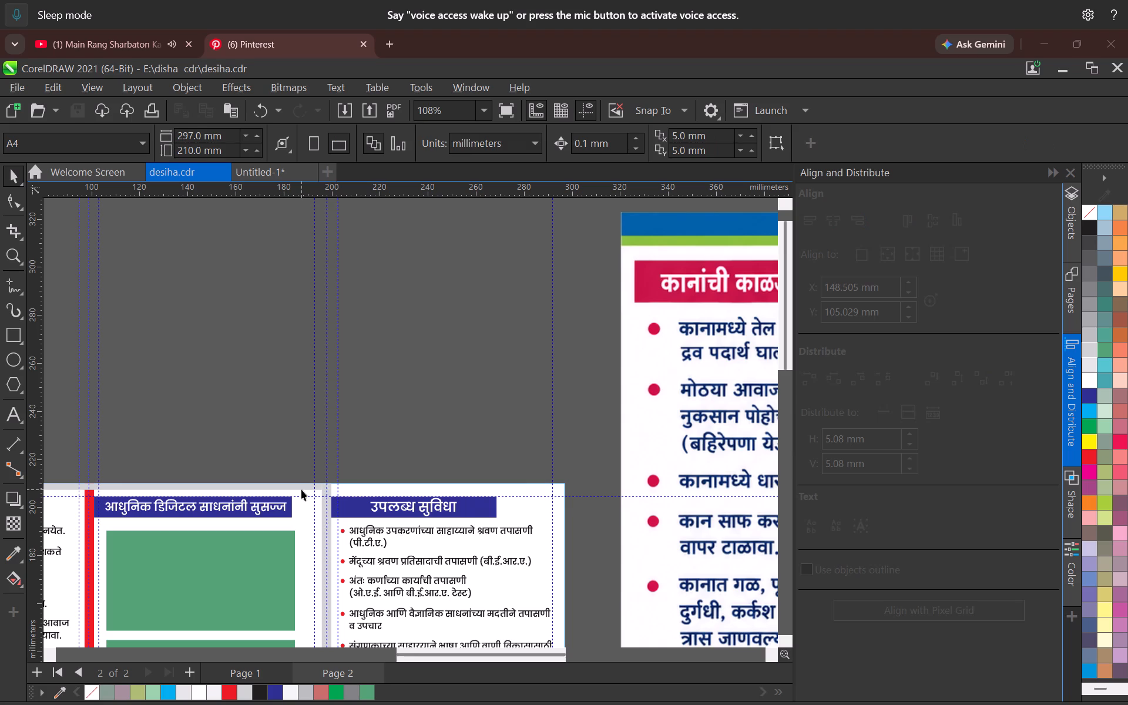
pyautogui.click(301, 489)
pyautogui.moveTo(331, 489); pyautogui.dragTo(565, 496)
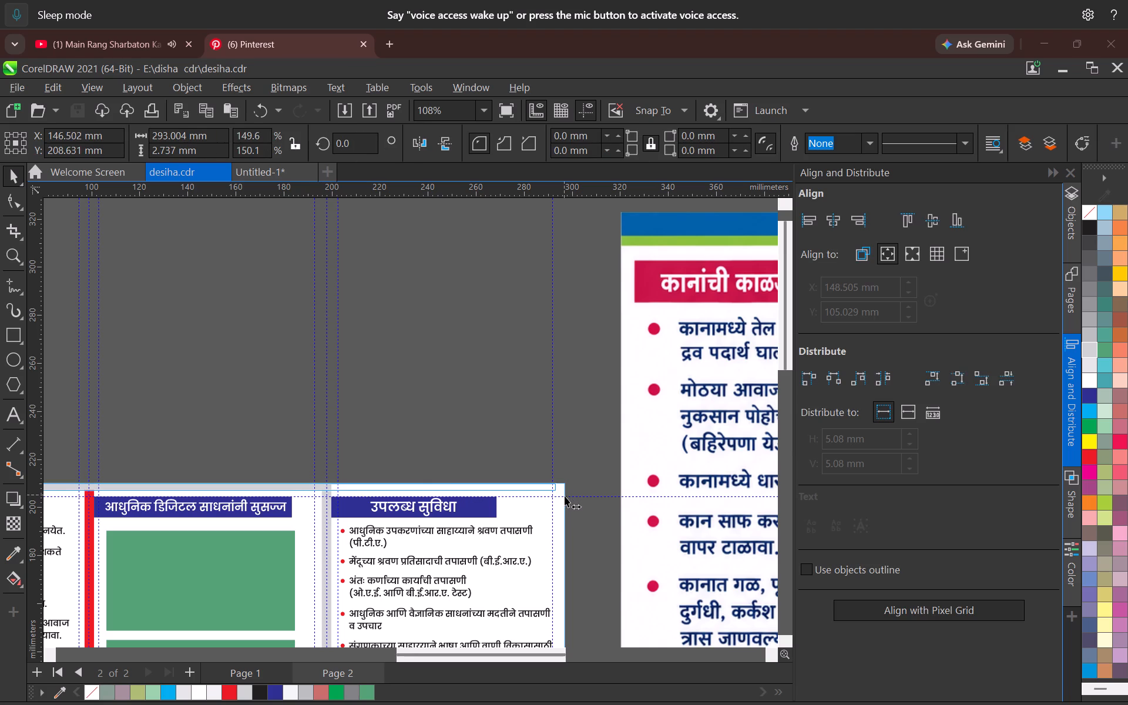
pyautogui.moveTo(565, 496); pyautogui.dragTo(572, 506)
# Stretch the dark blue bar along page 2's bottom edge rightward beneath the photo grid to the page's right edge.
pyautogui.scroll(-10, 568, 481)
pyautogui.moveTo(482, 559); pyautogui.dragTo(490, 474, button='middle')
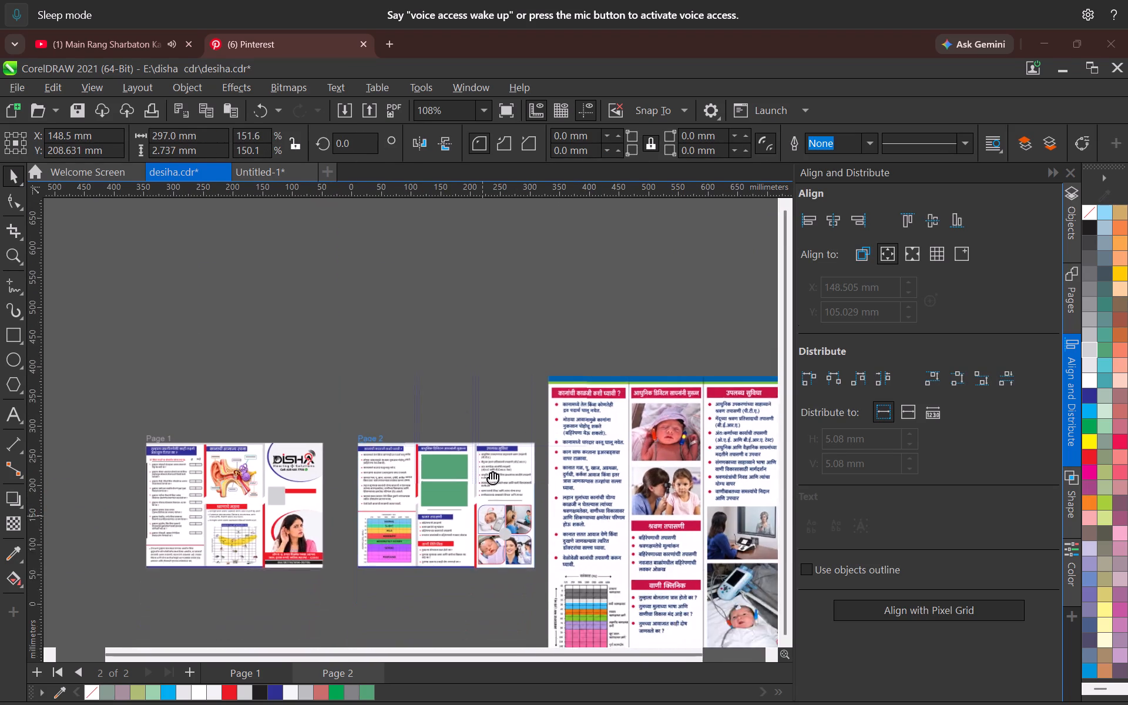
pyautogui.moveTo(490, 474); pyautogui.dragTo(499, 428, button='middle')
pyautogui.scroll(8, 466, 509)
pyautogui.moveTo(572, 505); pyautogui.dragTo(451, 518, button='middle')
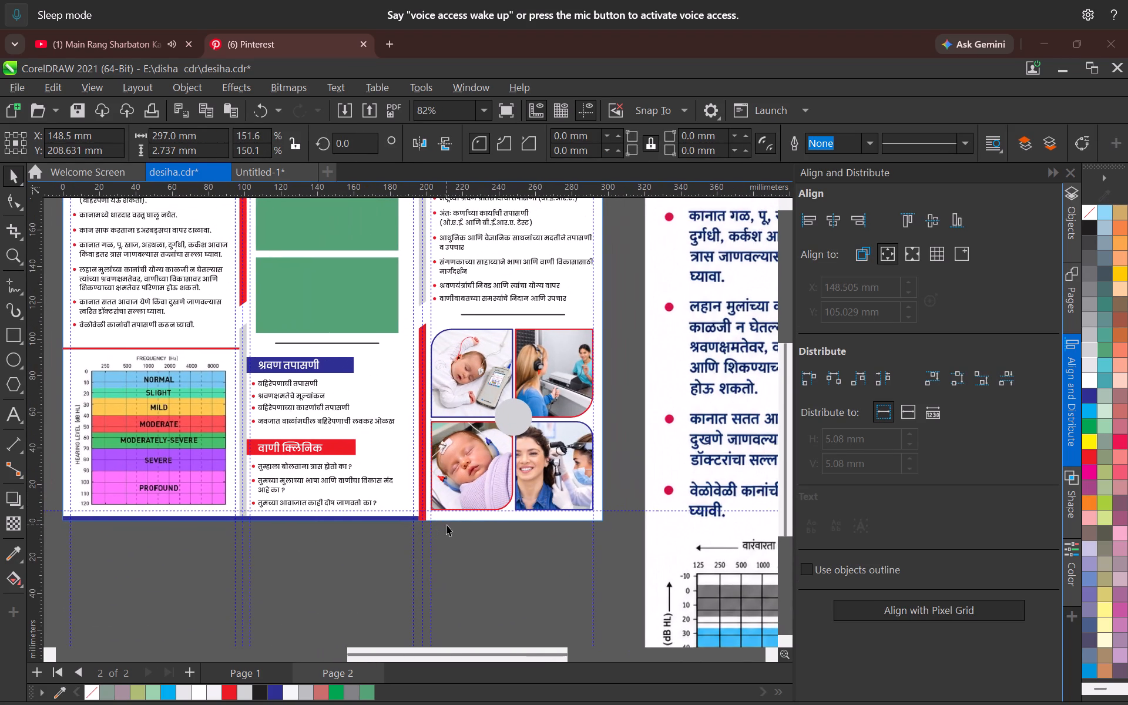
pyautogui.scroll(3, 446, 525)
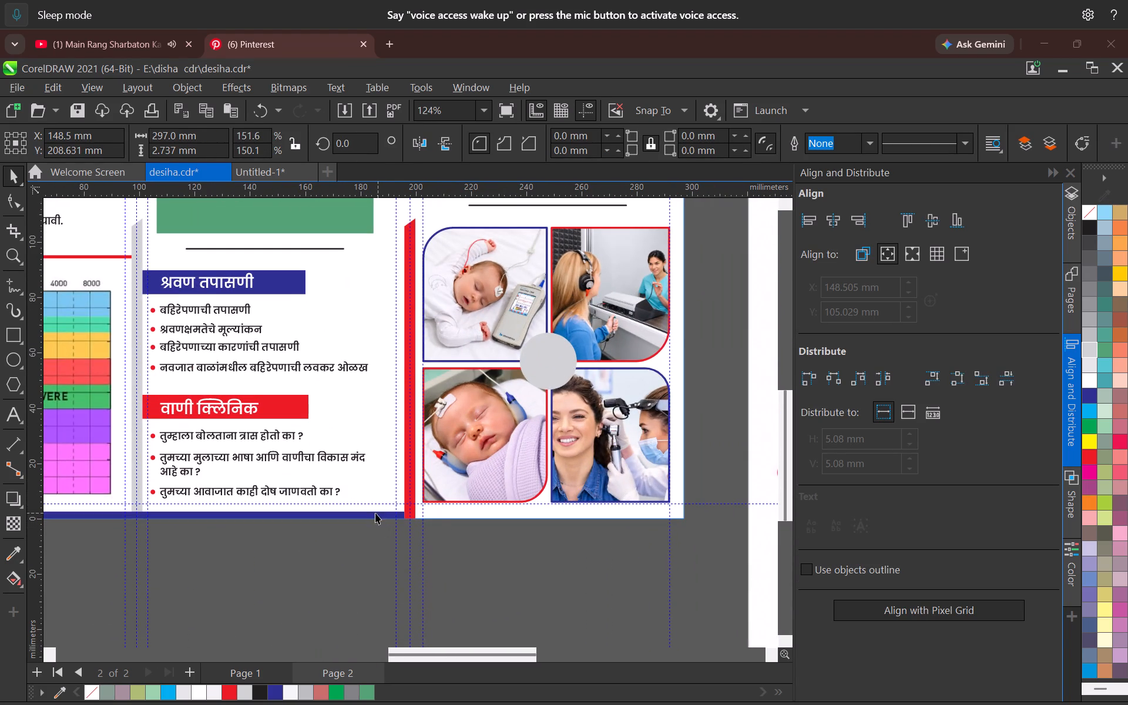
pyautogui.click(375, 512)
pyautogui.moveTo(411, 516); pyautogui.dragTo(680, 521)
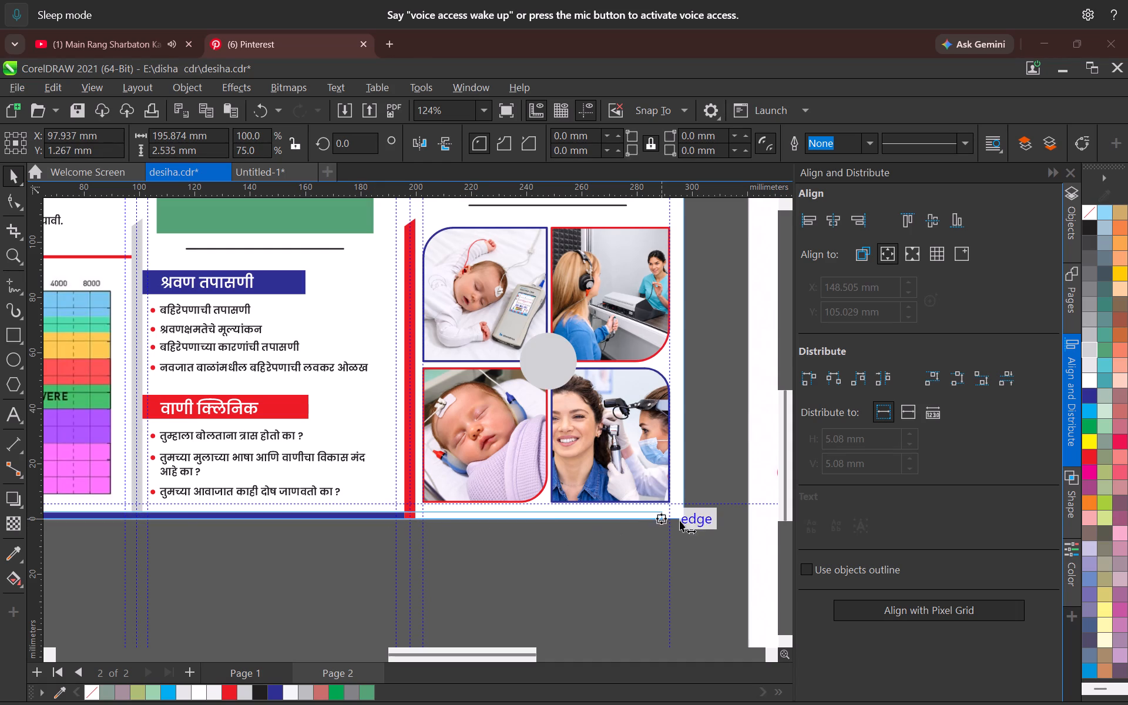
pyautogui.moveTo(680, 521); pyautogui.dragTo(688, 518)
pyautogui.click(684, 529)
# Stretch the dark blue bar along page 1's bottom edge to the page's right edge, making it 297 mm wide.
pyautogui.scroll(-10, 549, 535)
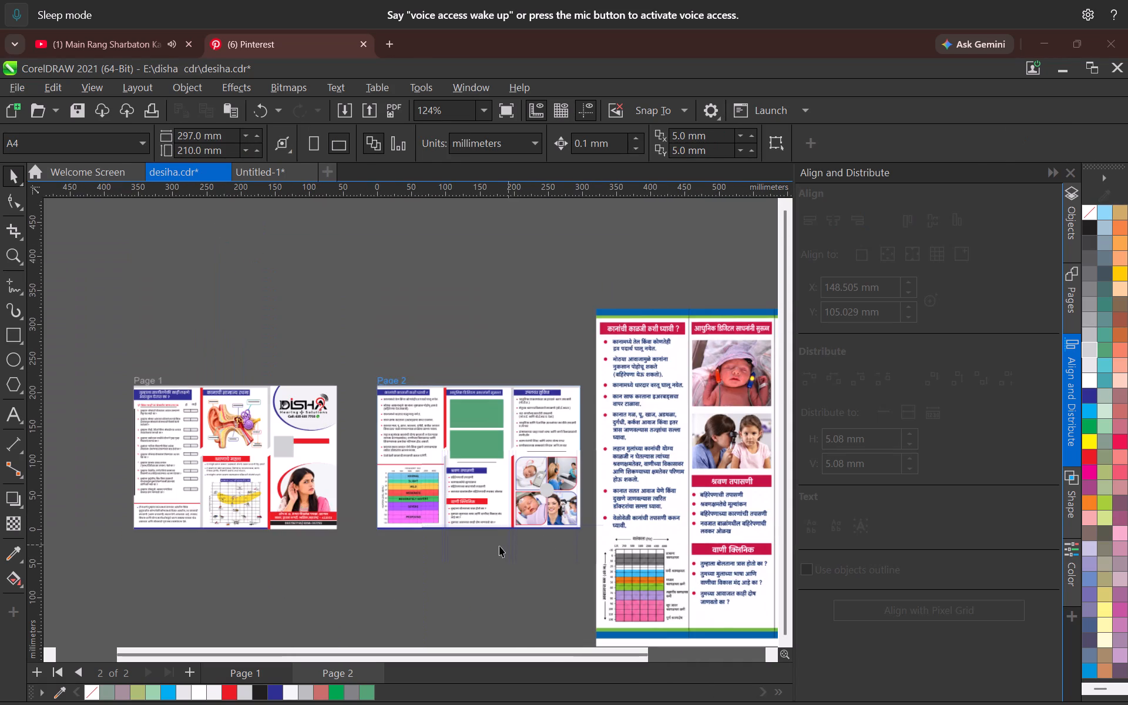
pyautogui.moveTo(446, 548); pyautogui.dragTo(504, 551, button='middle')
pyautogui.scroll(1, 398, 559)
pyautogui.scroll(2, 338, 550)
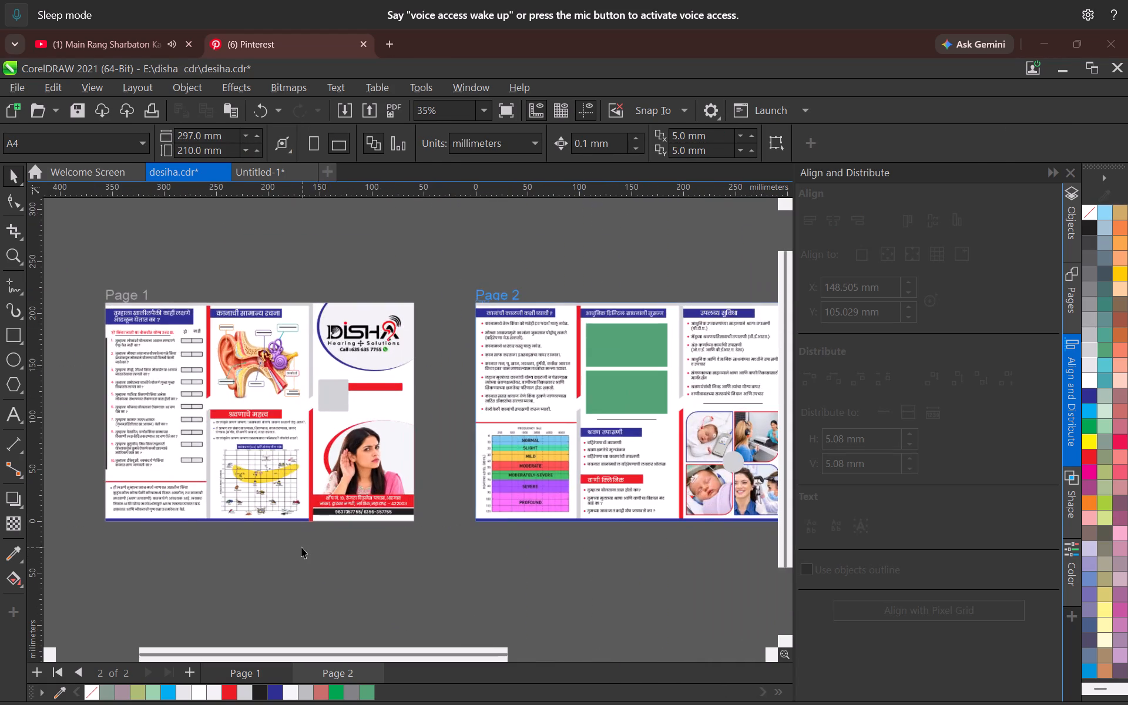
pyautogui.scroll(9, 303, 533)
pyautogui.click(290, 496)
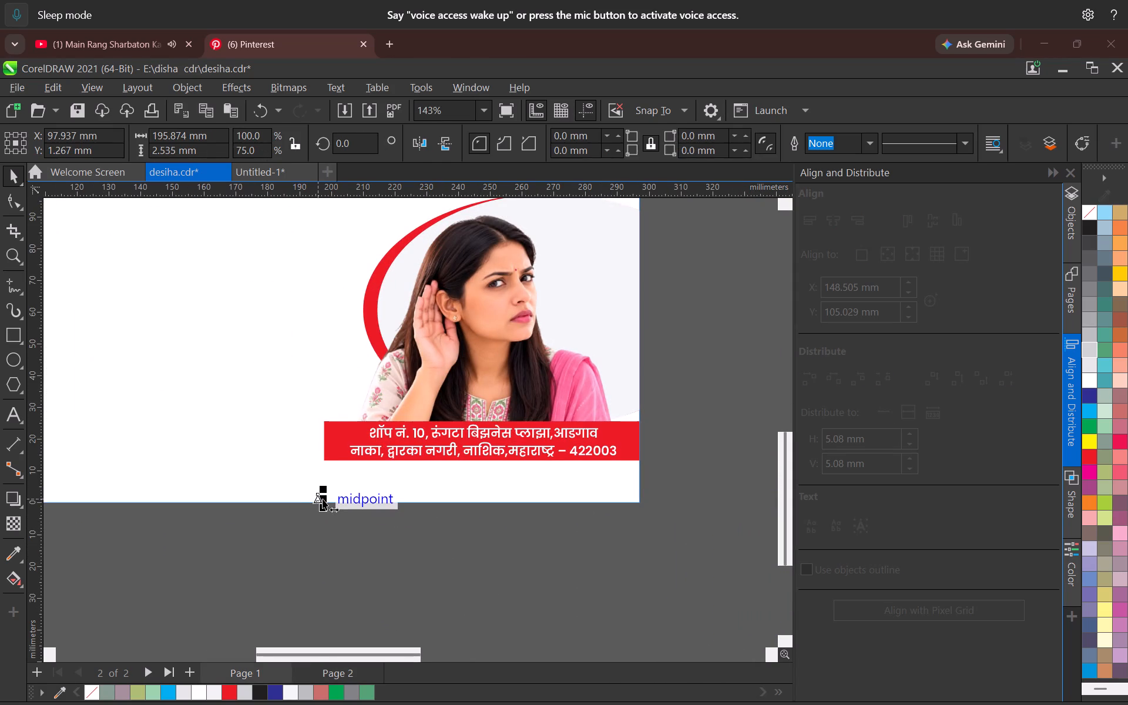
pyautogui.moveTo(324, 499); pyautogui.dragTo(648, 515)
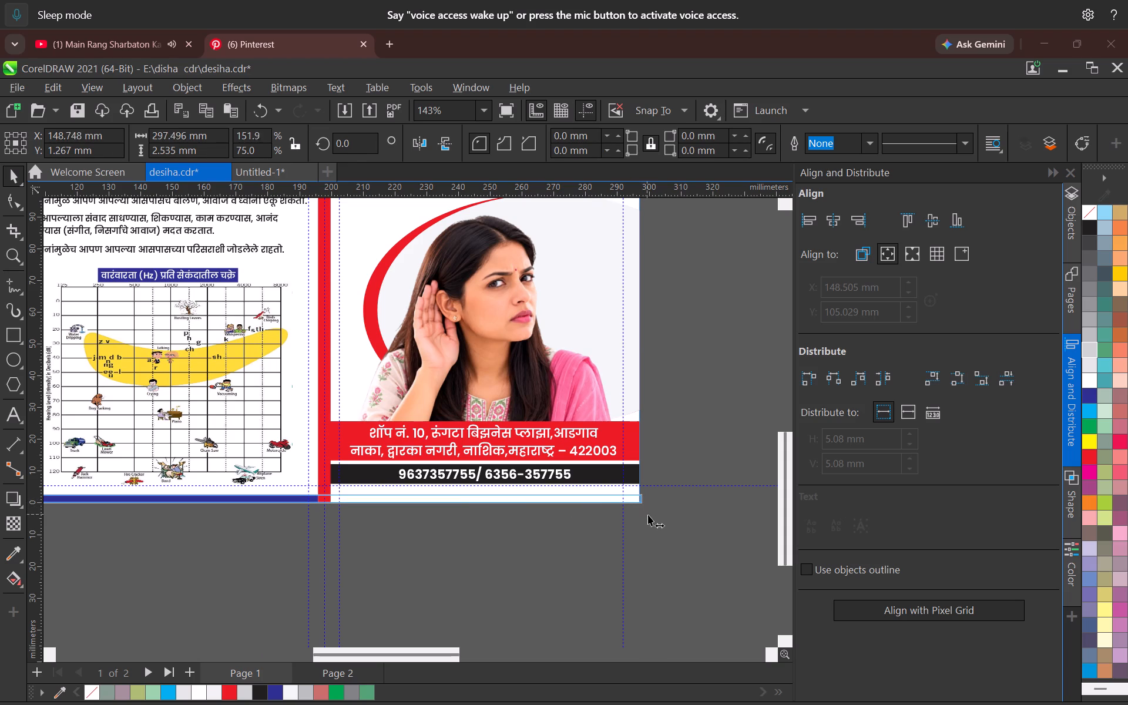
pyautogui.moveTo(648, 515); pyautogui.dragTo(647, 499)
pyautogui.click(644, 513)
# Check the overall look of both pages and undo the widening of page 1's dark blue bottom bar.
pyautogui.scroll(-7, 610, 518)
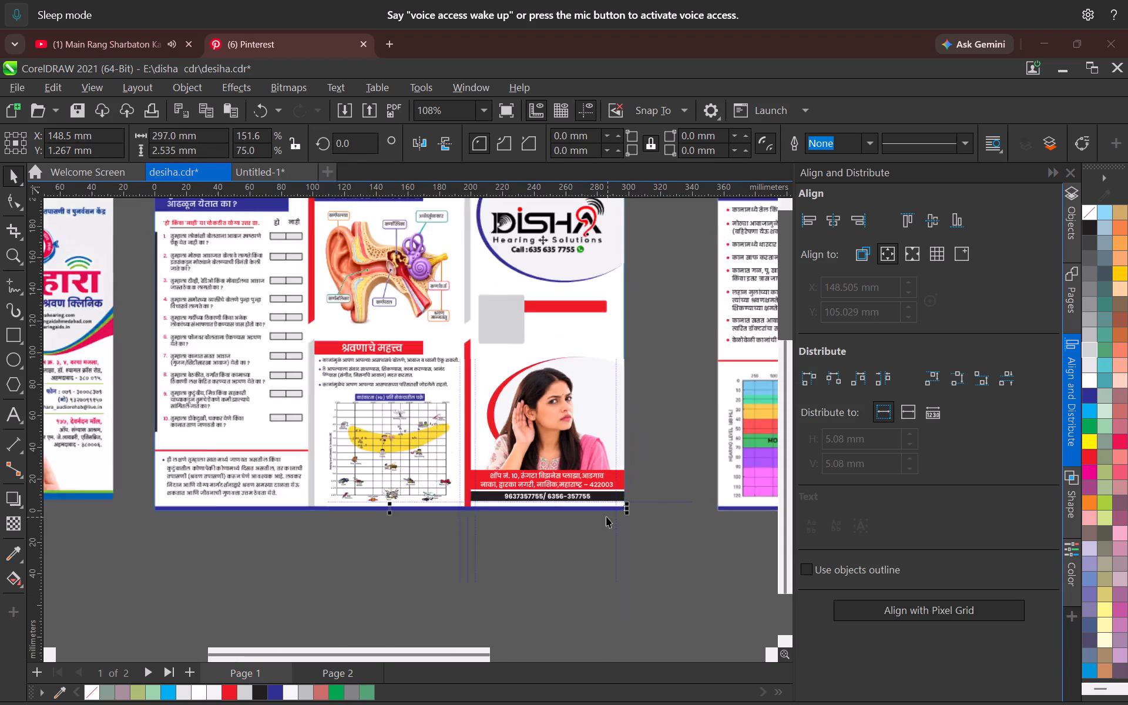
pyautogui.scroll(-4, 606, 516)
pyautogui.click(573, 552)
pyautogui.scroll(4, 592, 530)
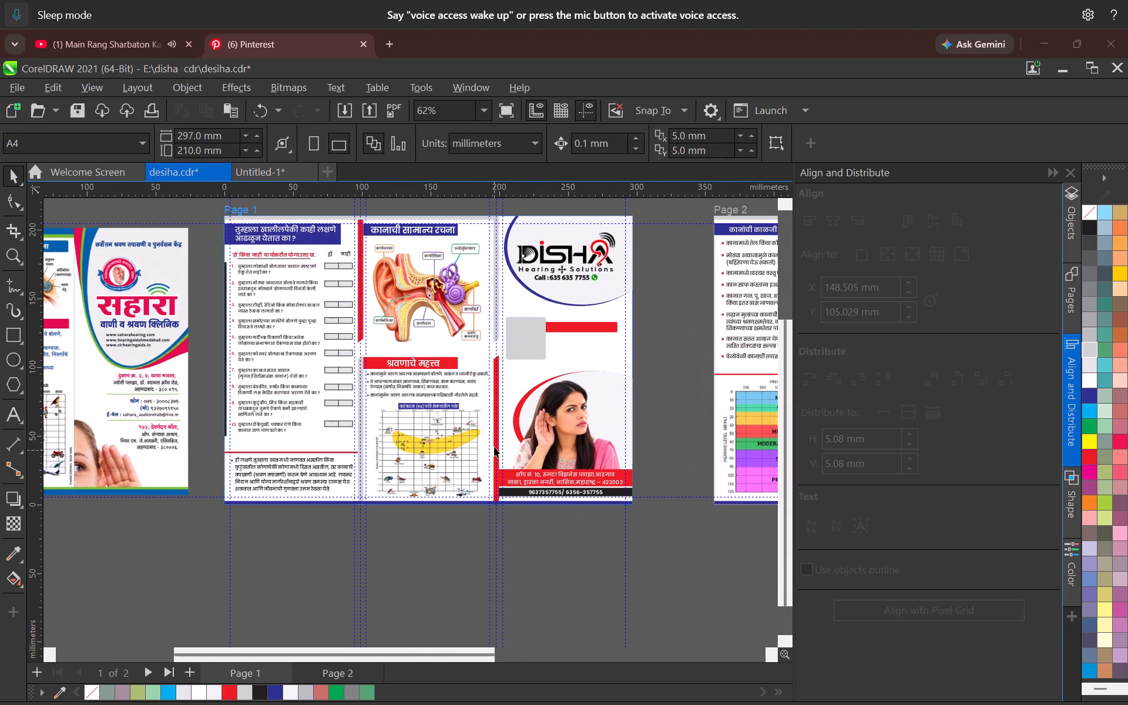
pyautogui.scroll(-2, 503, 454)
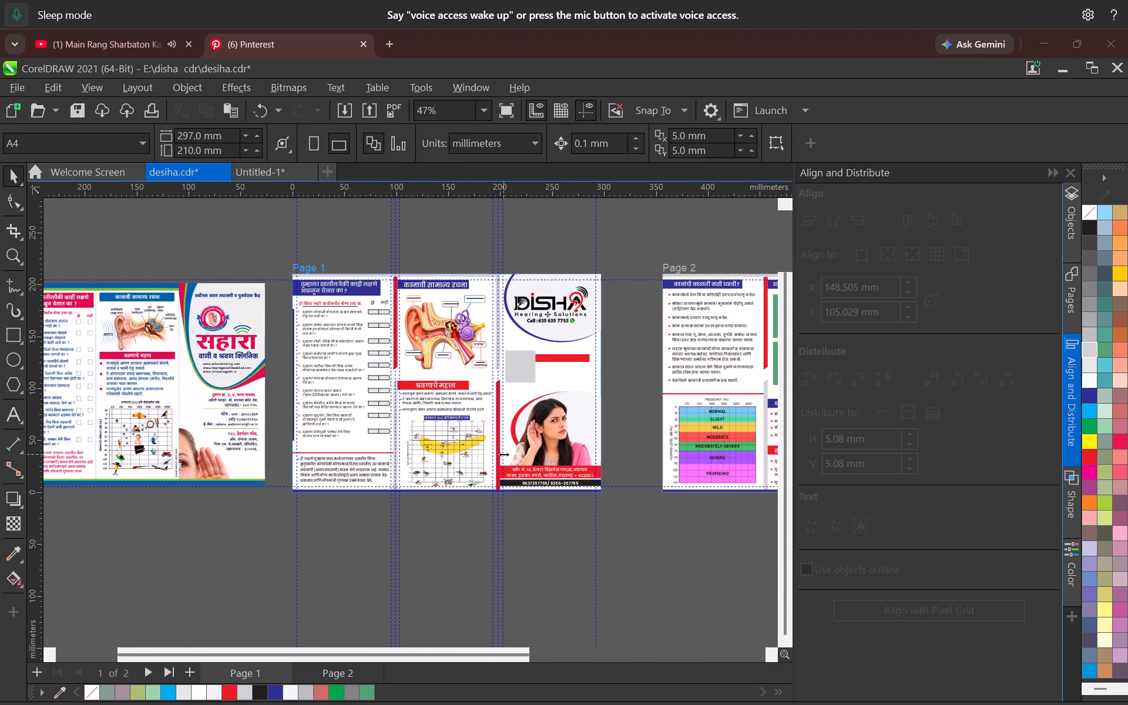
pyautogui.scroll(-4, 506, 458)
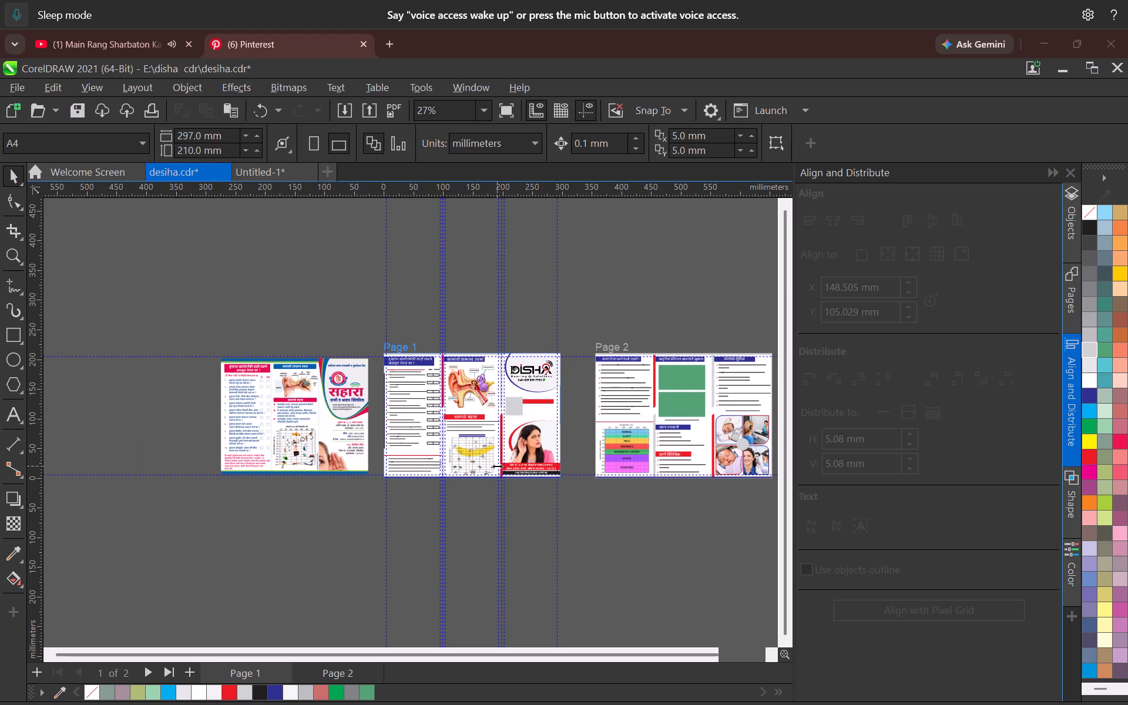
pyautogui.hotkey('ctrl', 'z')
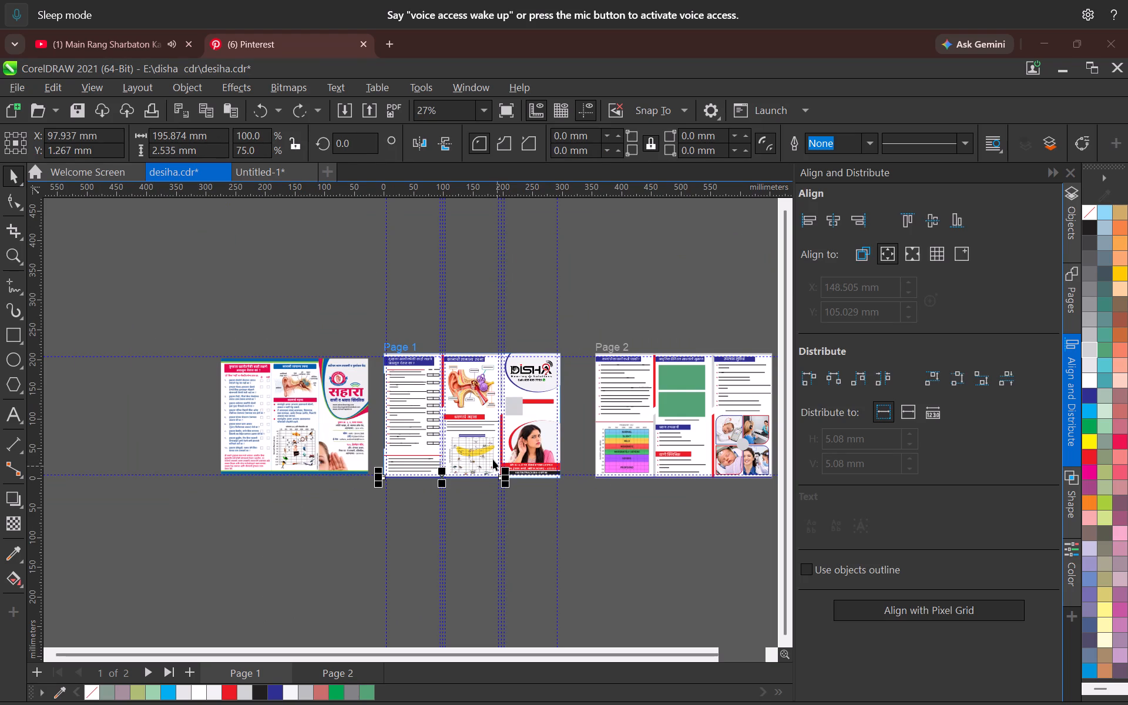
# Save the brochure document.
pyautogui.hotkey('ctrl', 's')
# Examine page 1's three panels alongside the reference brochure.
pyautogui.scroll(-7, 600, 250)
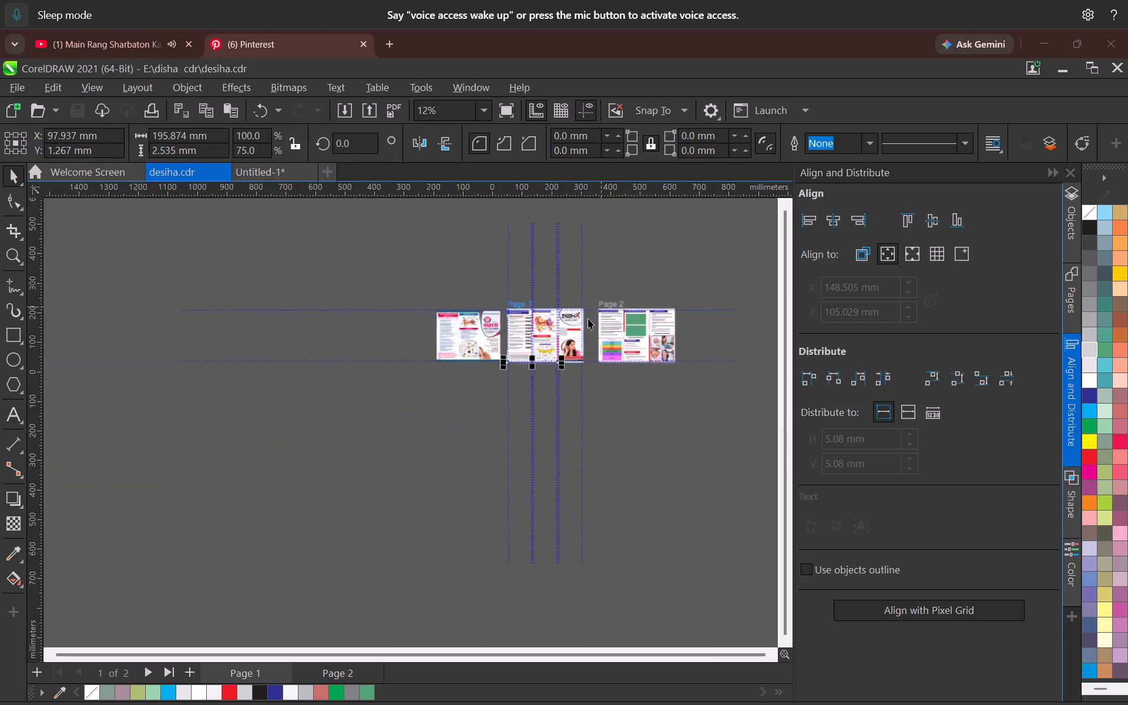
pyautogui.scroll(9, 539, 340)
pyautogui.moveTo(595, 353); pyautogui.dragTo(478, 441, button='middle')
pyautogui.scroll(5, 464, 434)
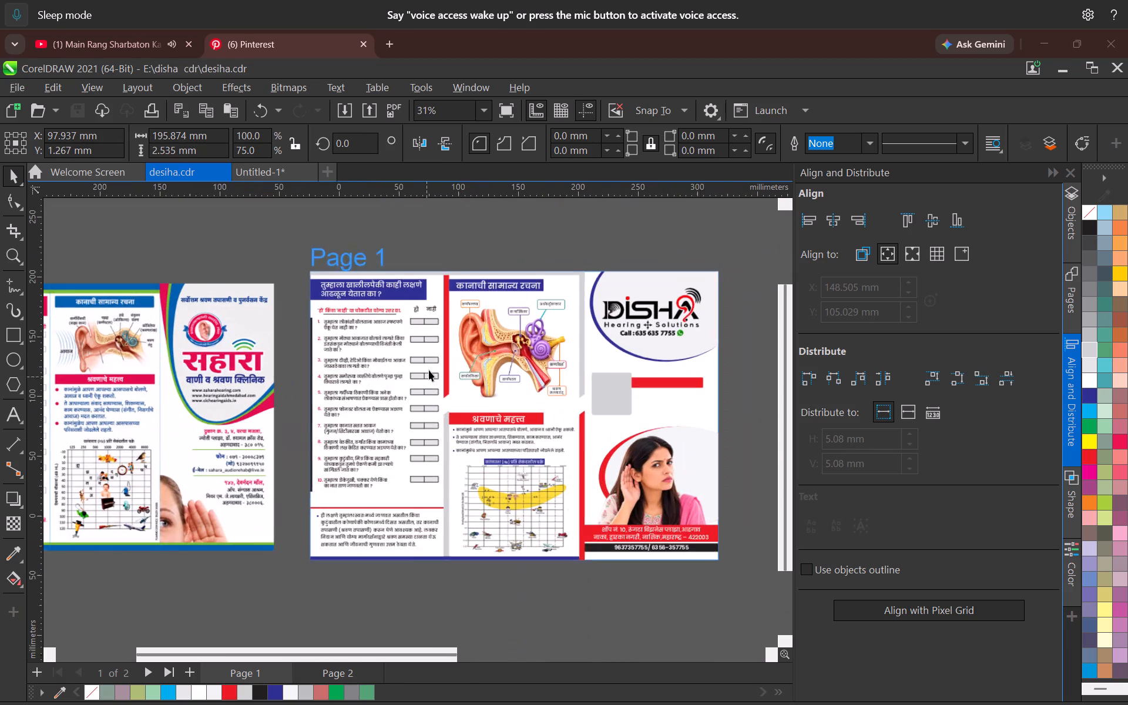
pyautogui.scroll(-4, 388, 387)
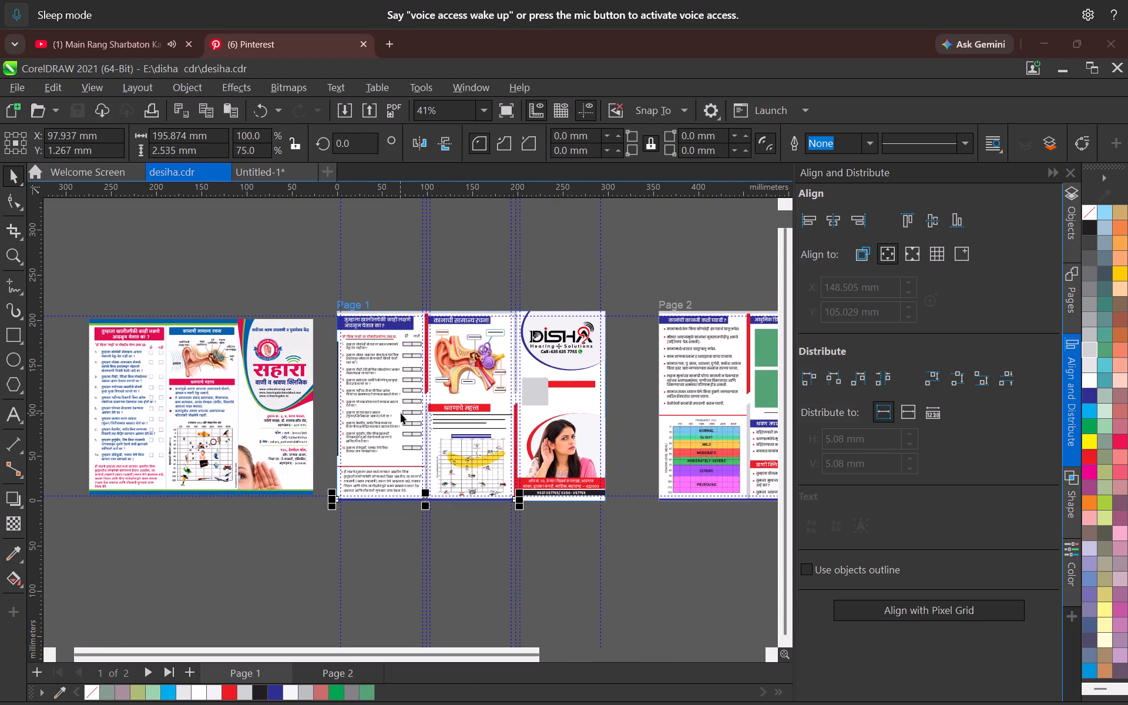
pyautogui.scroll(7, 383, 482)
pyautogui.scroll(-2, 441, 357)
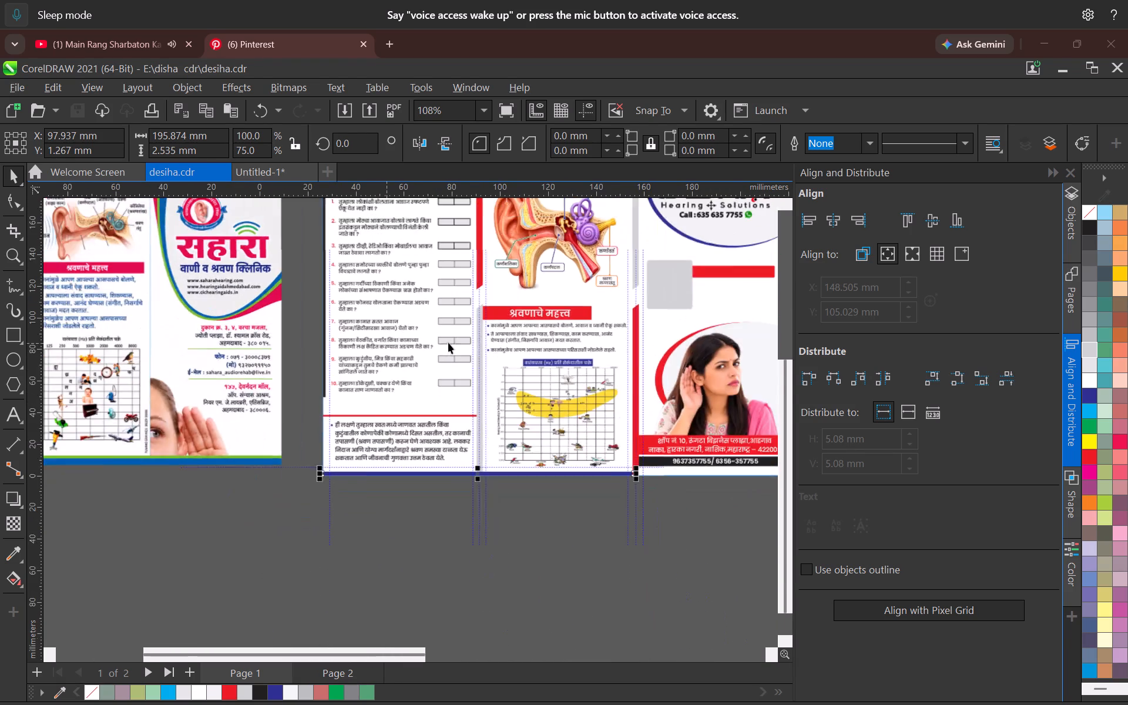
pyautogui.scroll(-4, 448, 343)
pyautogui.moveTo(493, 361); pyautogui.dragTo(528, 451, button='middle')
# Read page 1's श्रवणाचे महत्त्व section up close, and check the symptom questionnaire and ear diagram panels.
pyautogui.scroll(6, 524, 439)
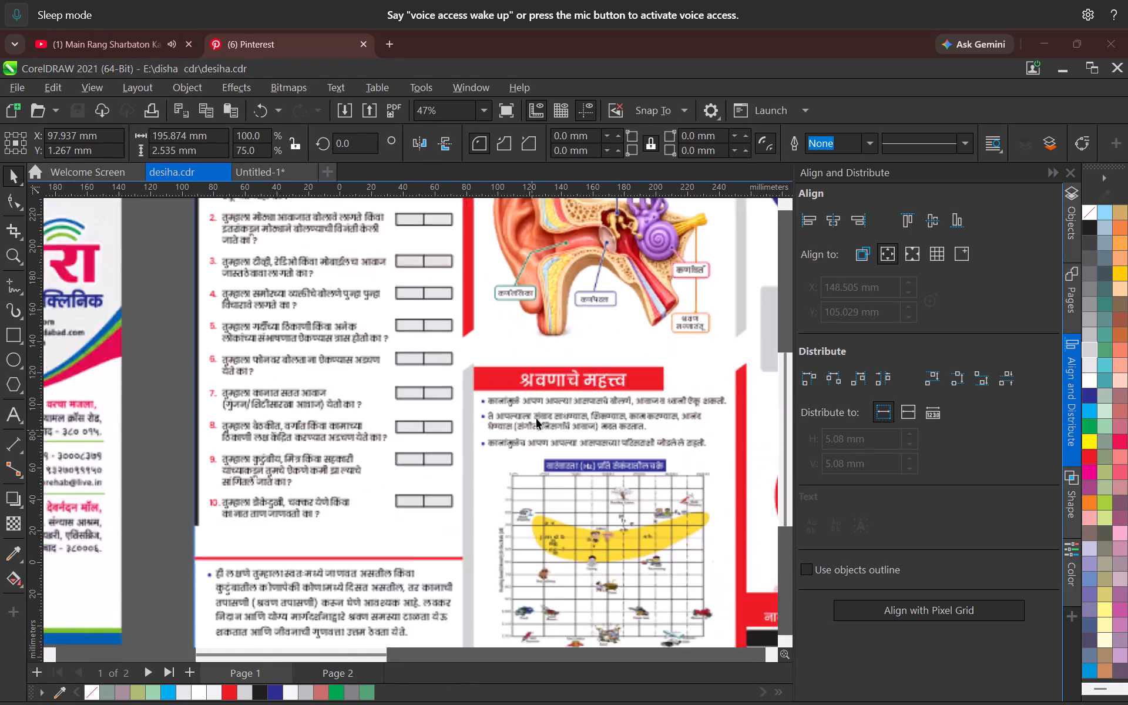
pyautogui.scroll(6, 536, 418)
pyautogui.moveTo(657, 405); pyautogui.dragTo(600, 433, button='middle')
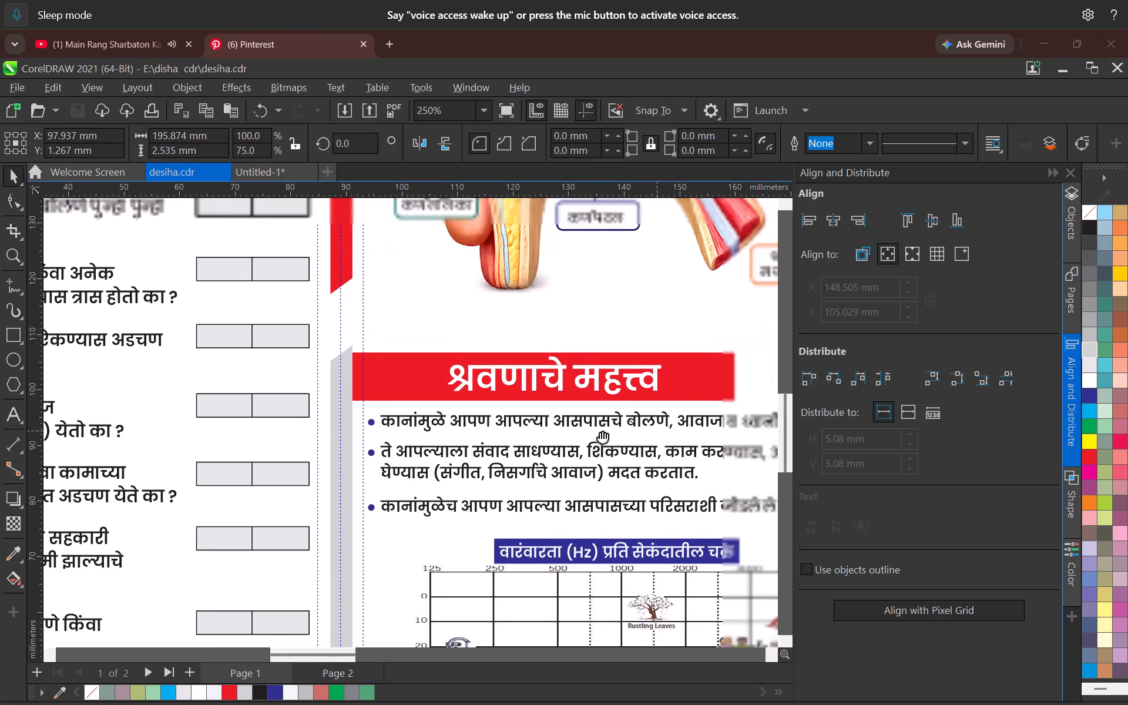
pyautogui.moveTo(600, 433); pyautogui.dragTo(595, 437, button='middle')
pyautogui.scroll(-1, 633, 448)
pyautogui.scroll(2, 500, 448)
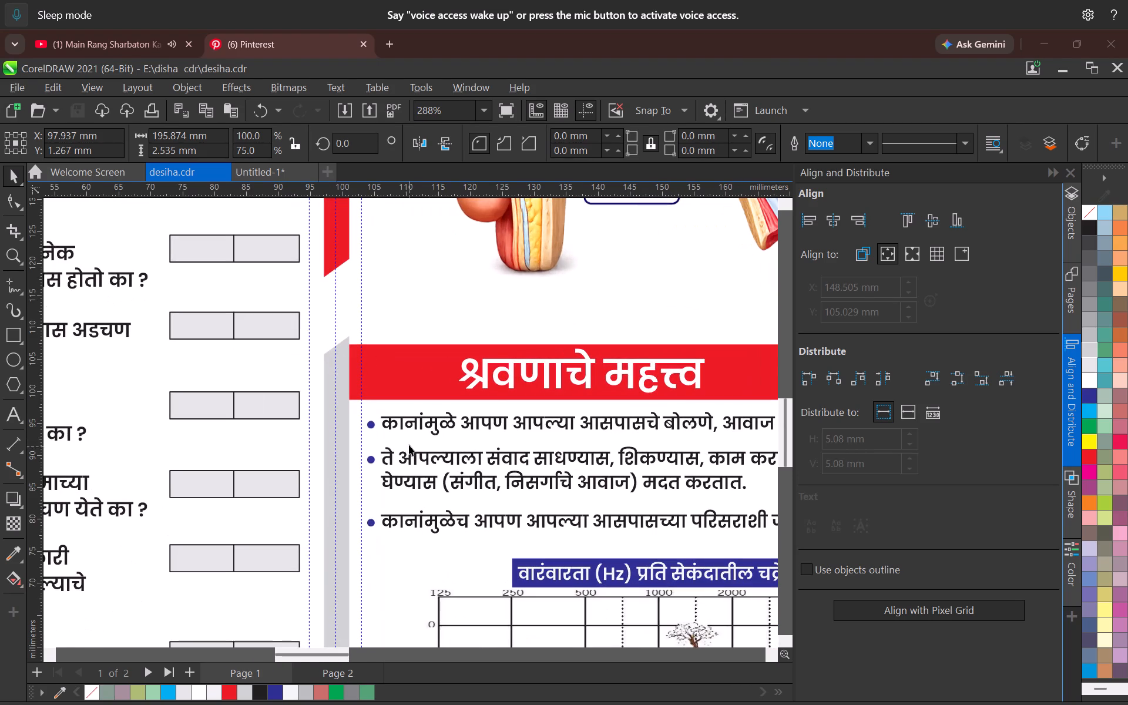
pyautogui.moveTo(554, 434); pyautogui.dragTo(503, 441, button='middle')
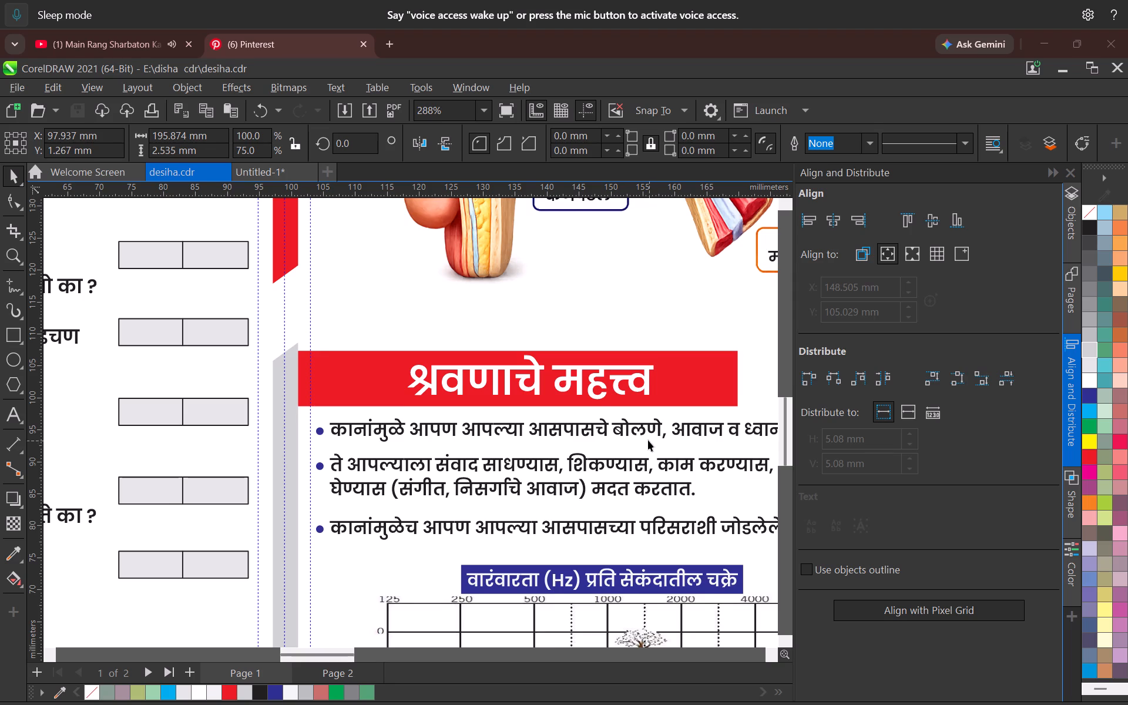
pyautogui.scroll(-1, 684, 443)
pyautogui.moveTo(684, 445); pyautogui.dragTo(627, 444, button='middle')
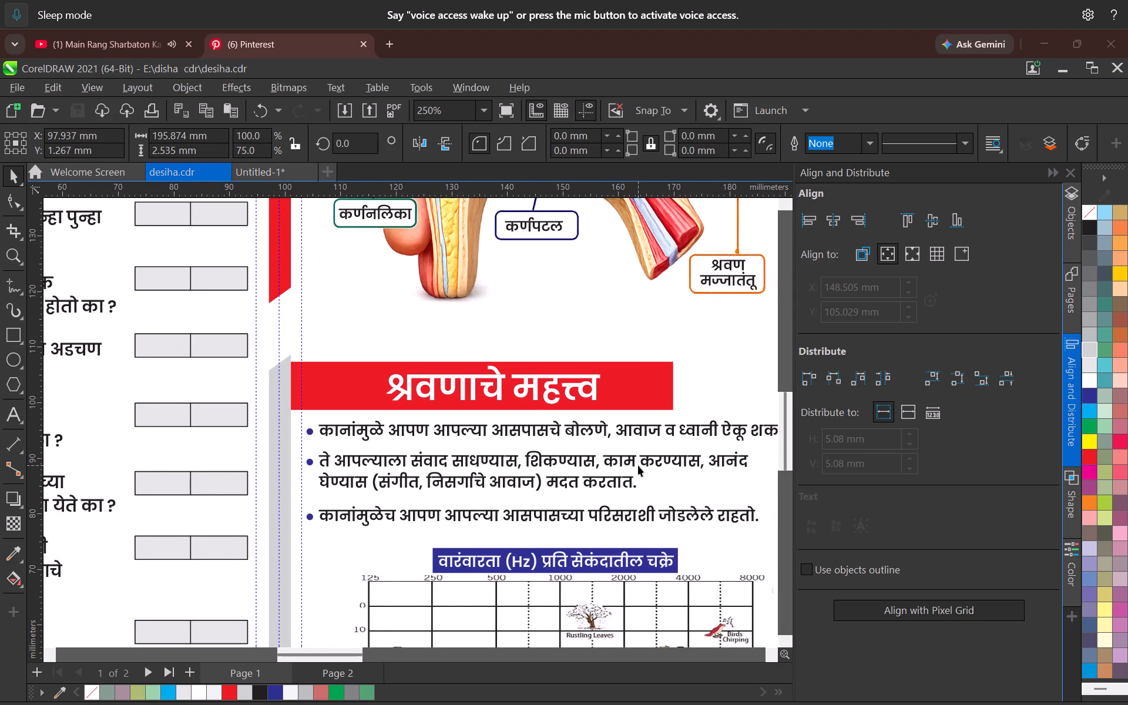
pyautogui.moveTo(662, 453); pyautogui.dragTo(626, 452, button='middle')
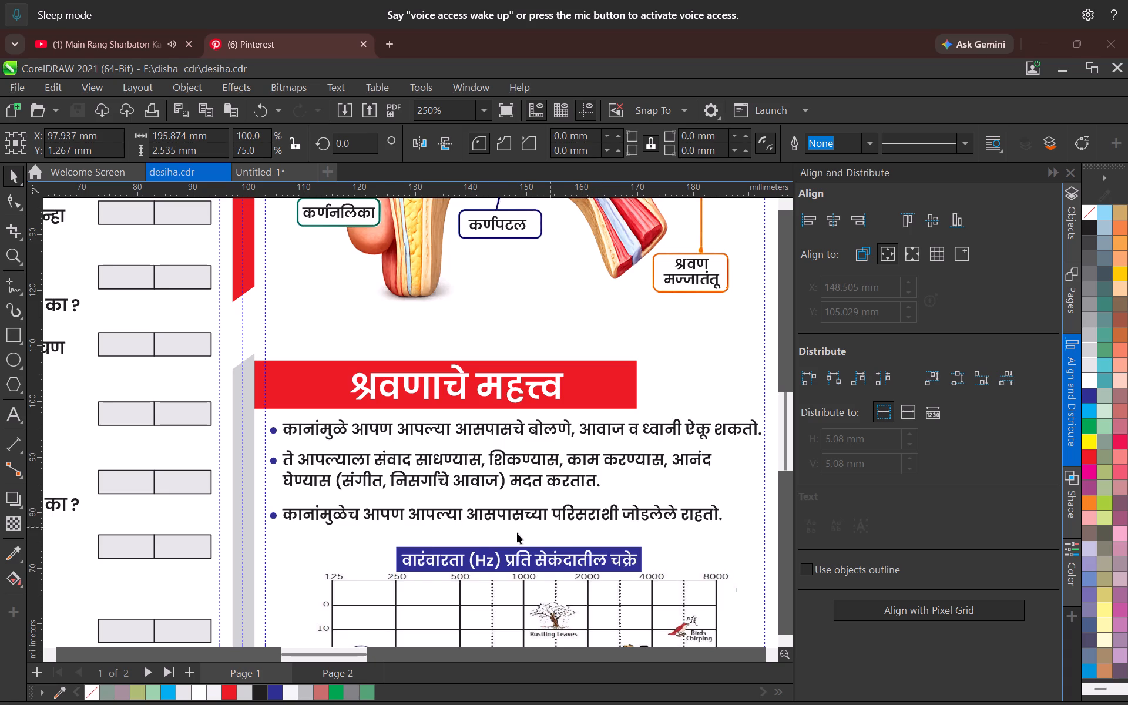
pyautogui.scroll(-9, 503, 534)
pyautogui.moveTo(325, 469); pyautogui.dragTo(464, 511, button='middle')
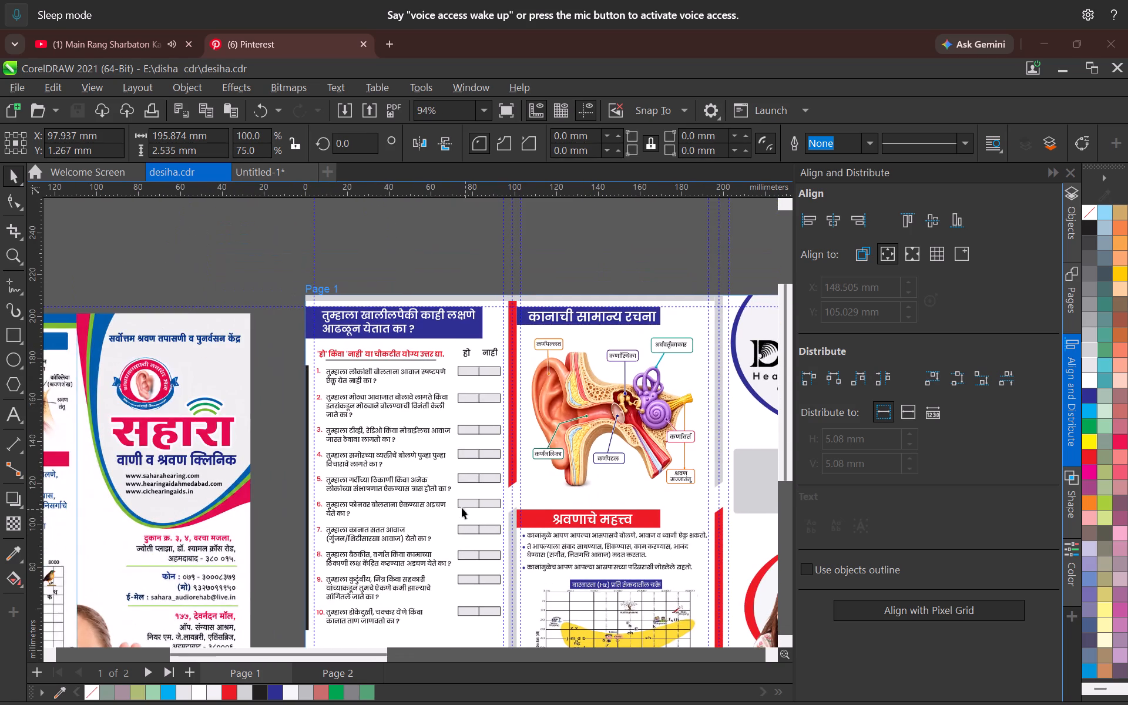
pyautogui.scroll(2, 568, 434)
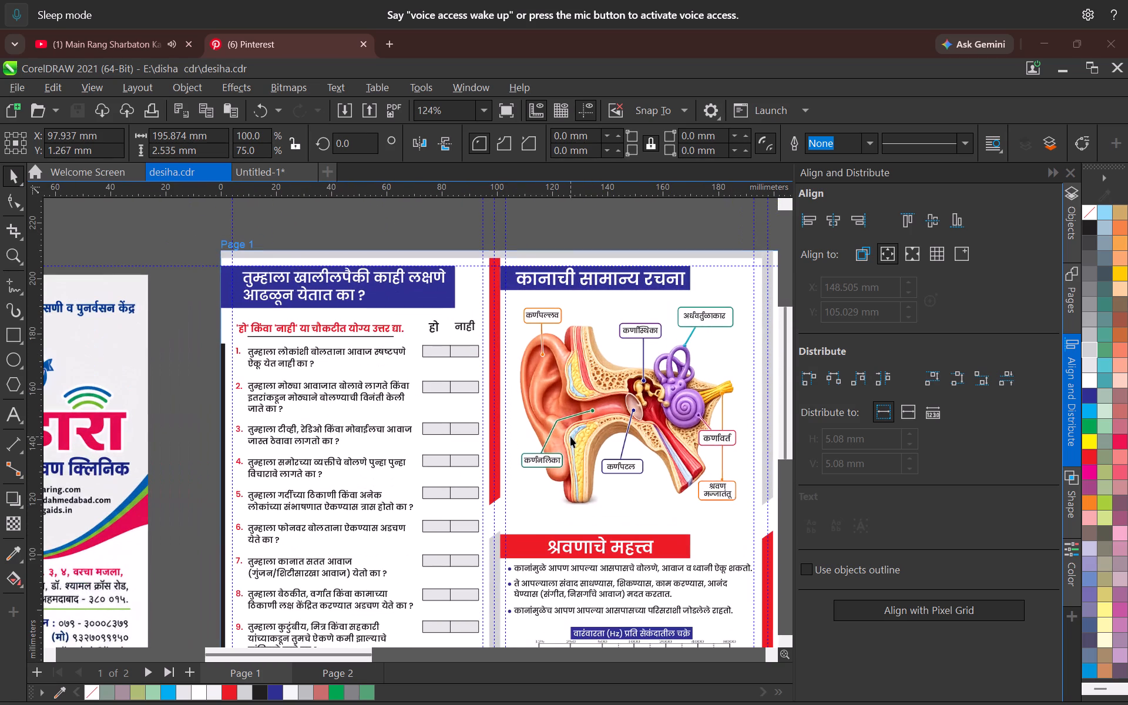
# Examine page 1's questionnaire, ear diagram and cover panels against the reference brochure.
pyautogui.scroll(-1, 499, 474)
pyautogui.moveTo(469, 492); pyautogui.dragTo(570, 550, button='middle')
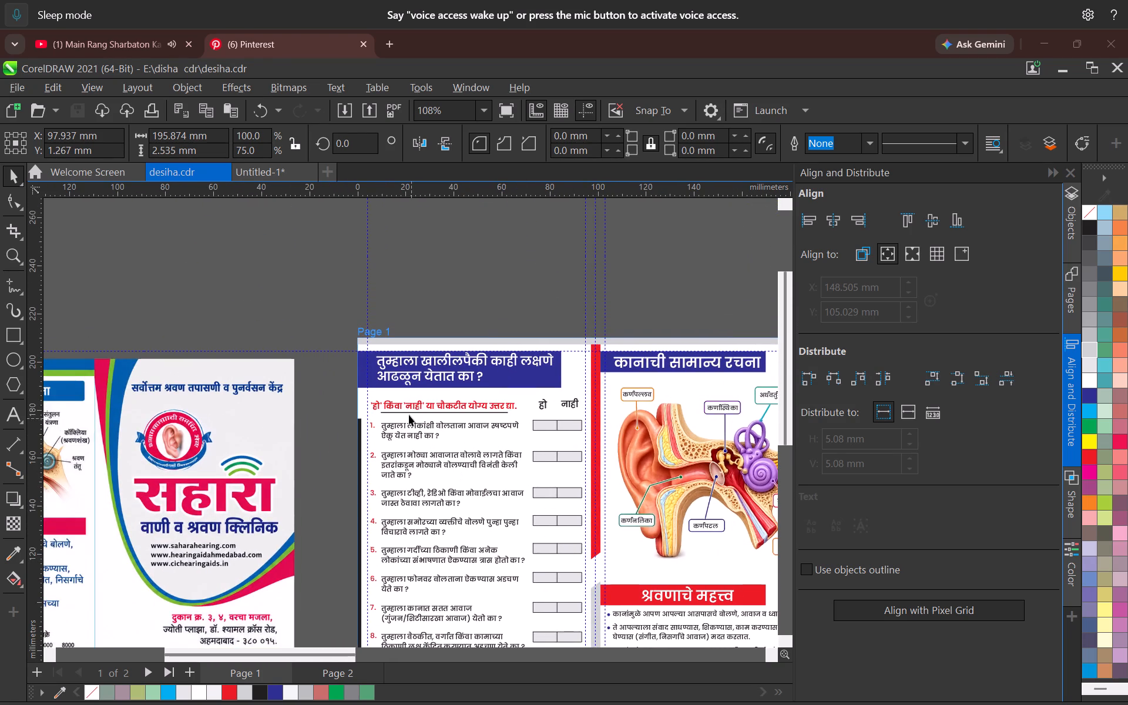
pyautogui.scroll(3, 408, 412)
pyautogui.scroll(-8, 415, 412)
pyautogui.moveTo(428, 442); pyautogui.dragTo(445, 481, button='middle')
pyautogui.scroll(10, 430, 476)
pyautogui.scroll(-9, 429, 429)
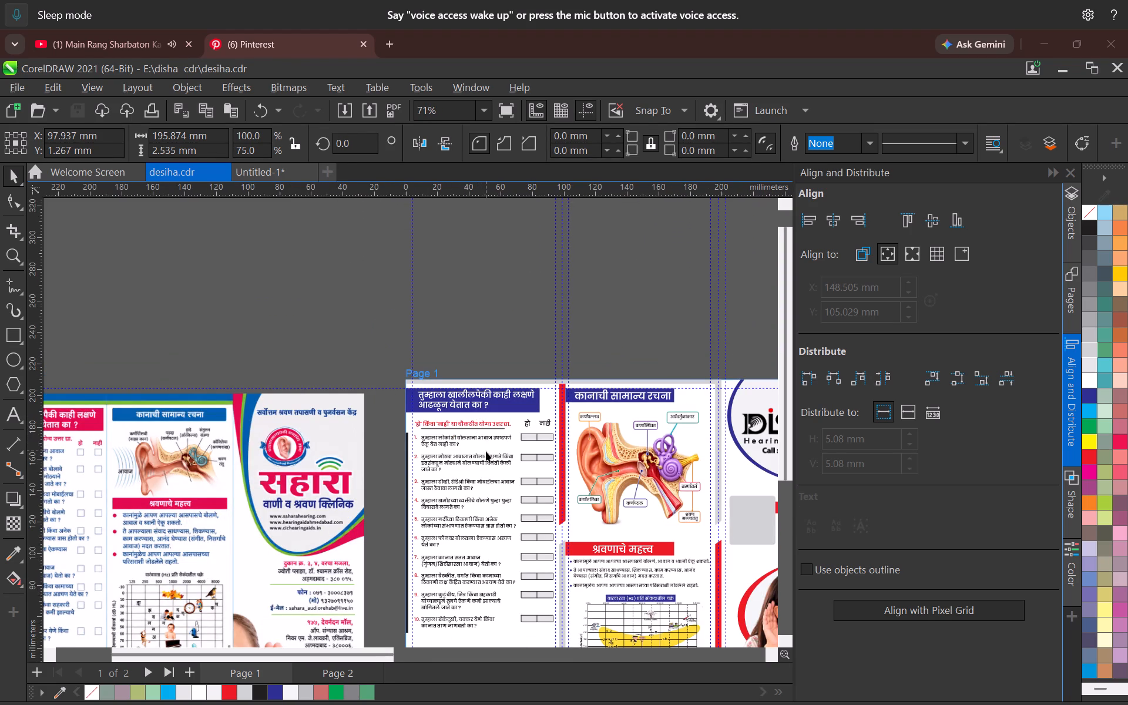
pyautogui.moveTo(599, 466); pyautogui.dragTo(492, 476, button='middle')
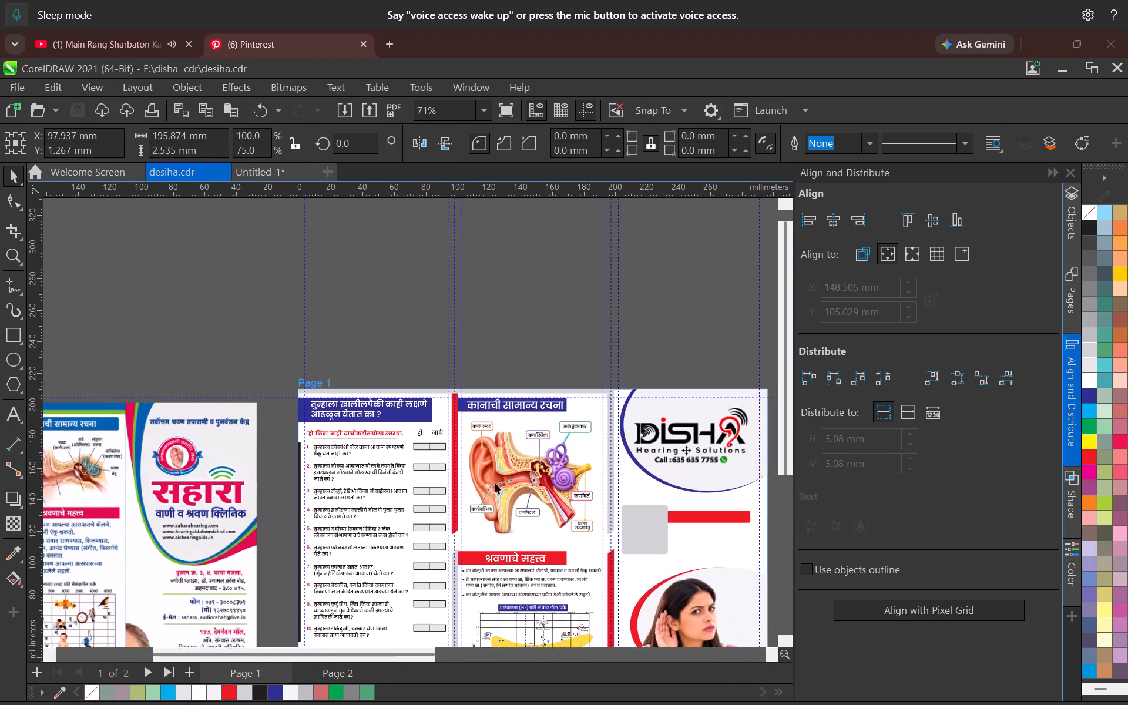
pyautogui.scroll(8, 521, 502)
pyautogui.scroll(-4, 288, 481)
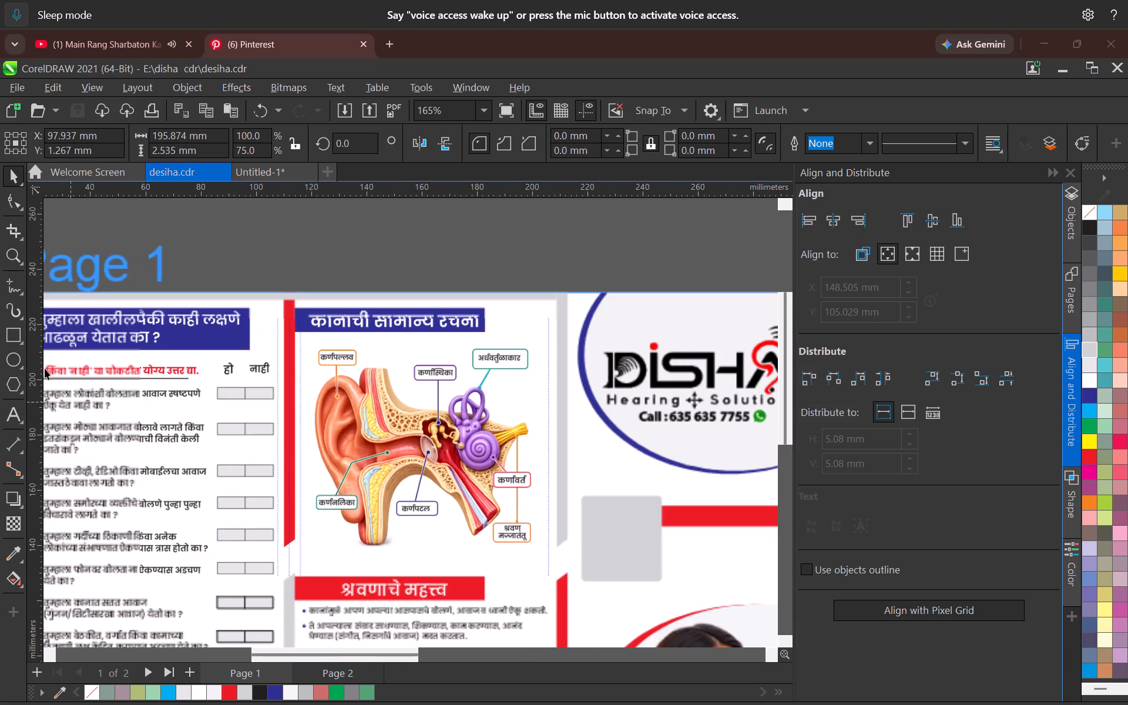
# Draw a circle about 53 mm wide over page 1's ear diagram, filled light grey with no outline.
pyautogui.click(14, 354)
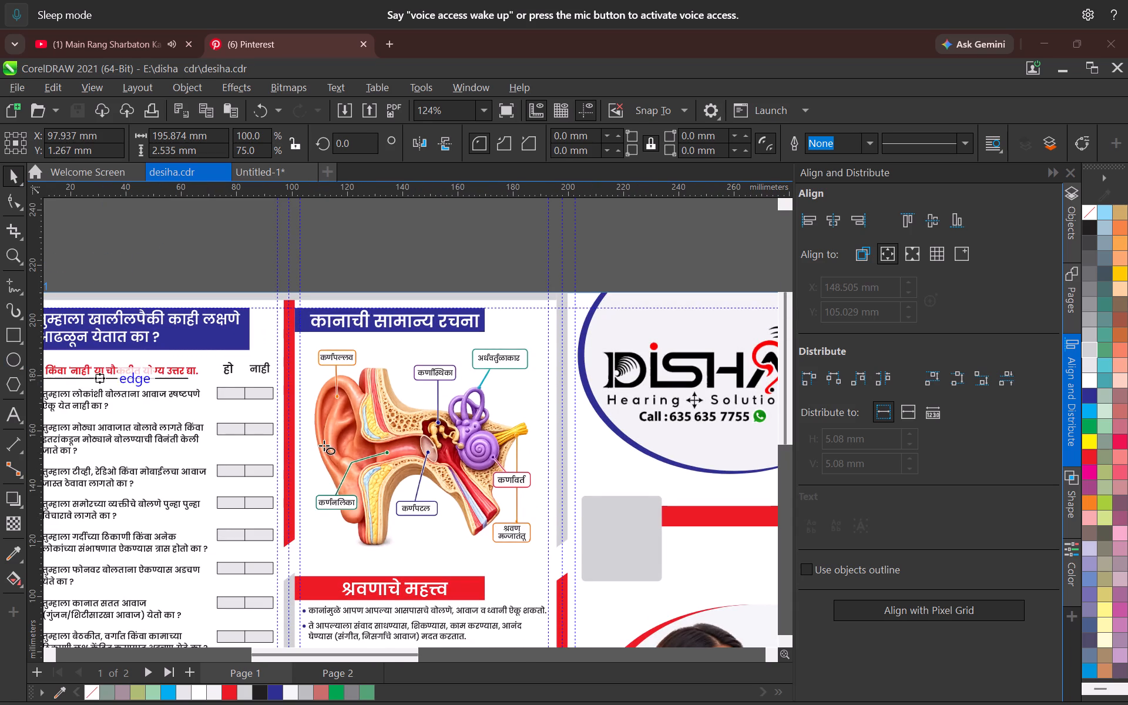
pyautogui.moveTo(407, 444); pyautogui.dragTo(431, 475)
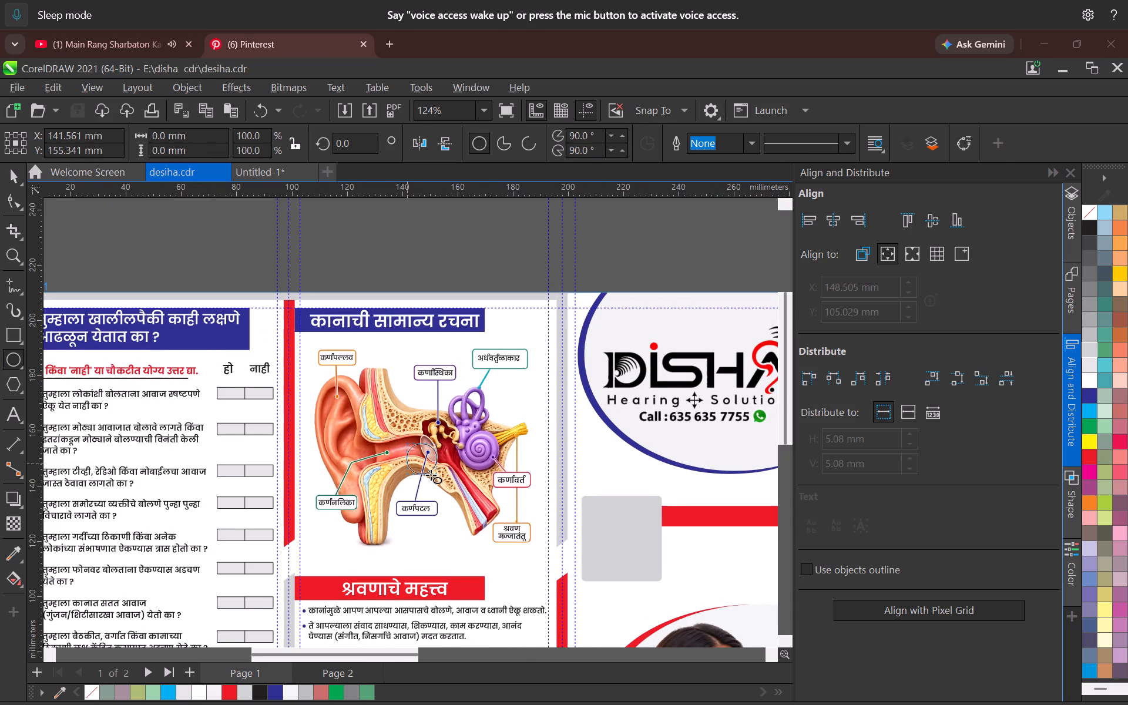
pyautogui.moveTo(431, 475); pyautogui.dragTo(464, 516)
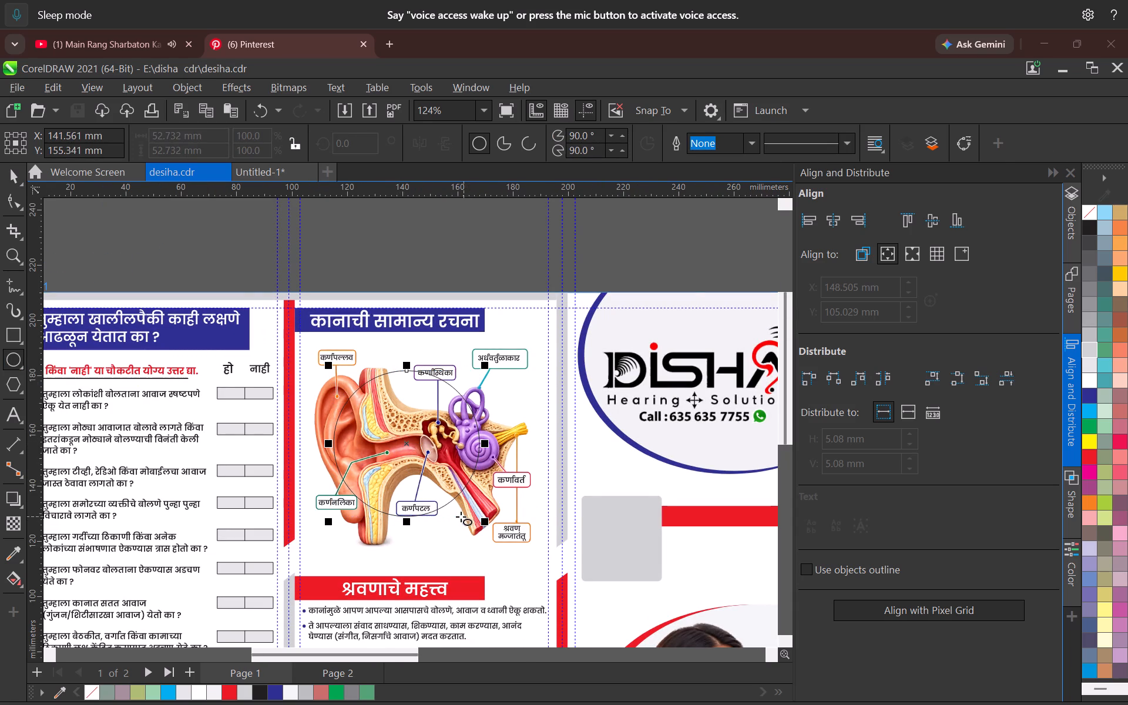
pyautogui.click(11, 178)
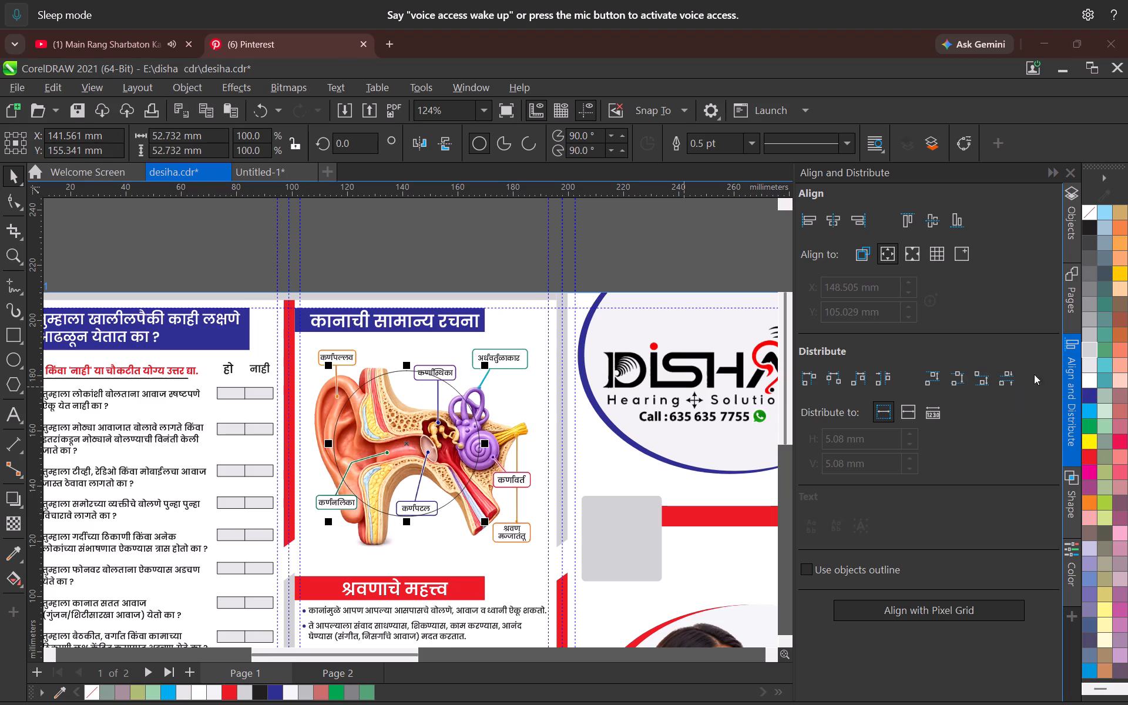
pyautogui.click(1093, 361)
pyautogui.rightClick(1093, 215)
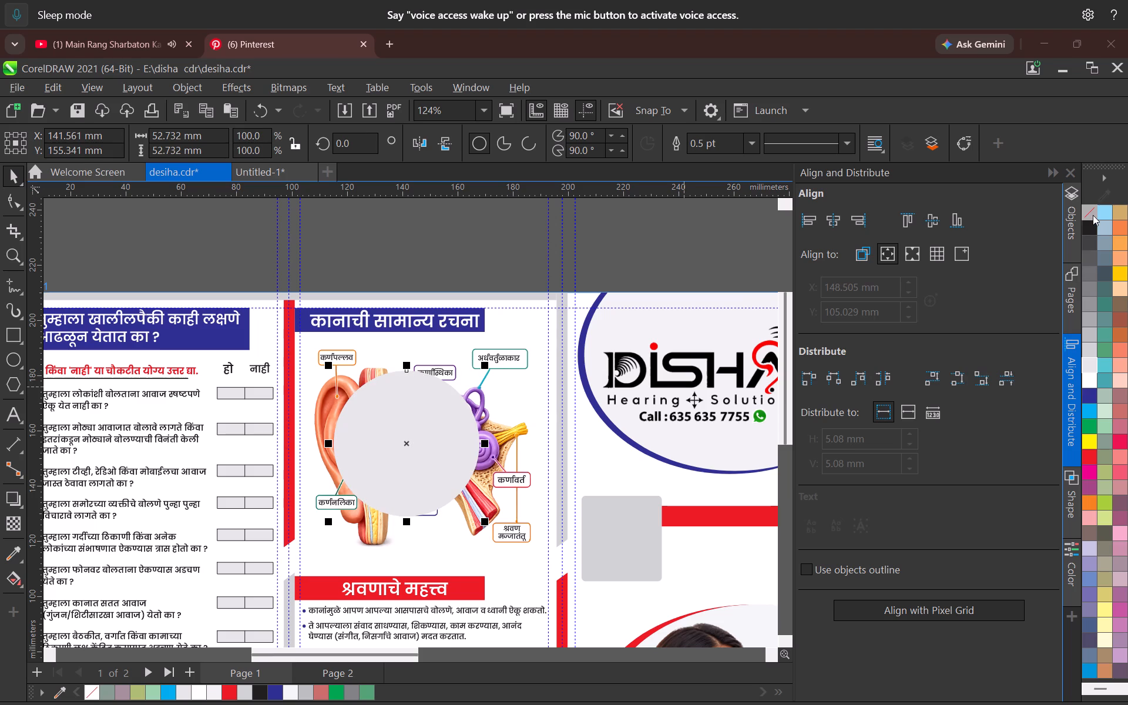
# Move the grey circle down the object order to just beneath the कानाची सामान्य रचना heading, behind the ear diagram.
pyautogui.click(1070, 223)
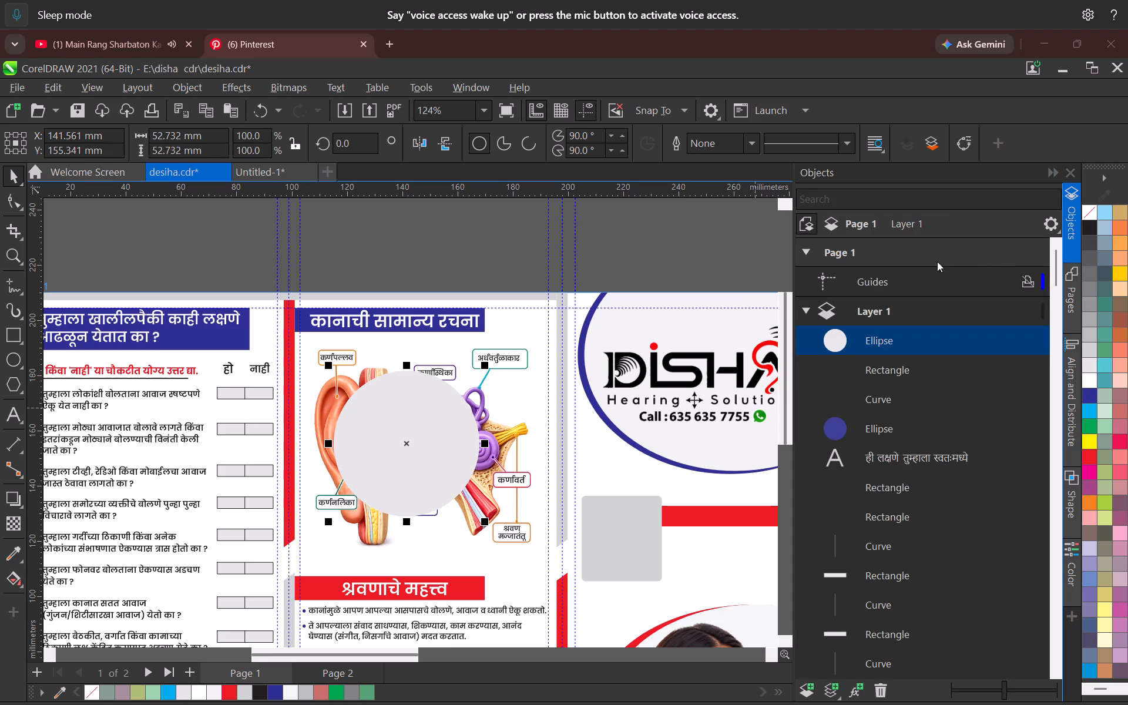
pyautogui.moveTo(862, 343); pyautogui.dragTo(888, 661)
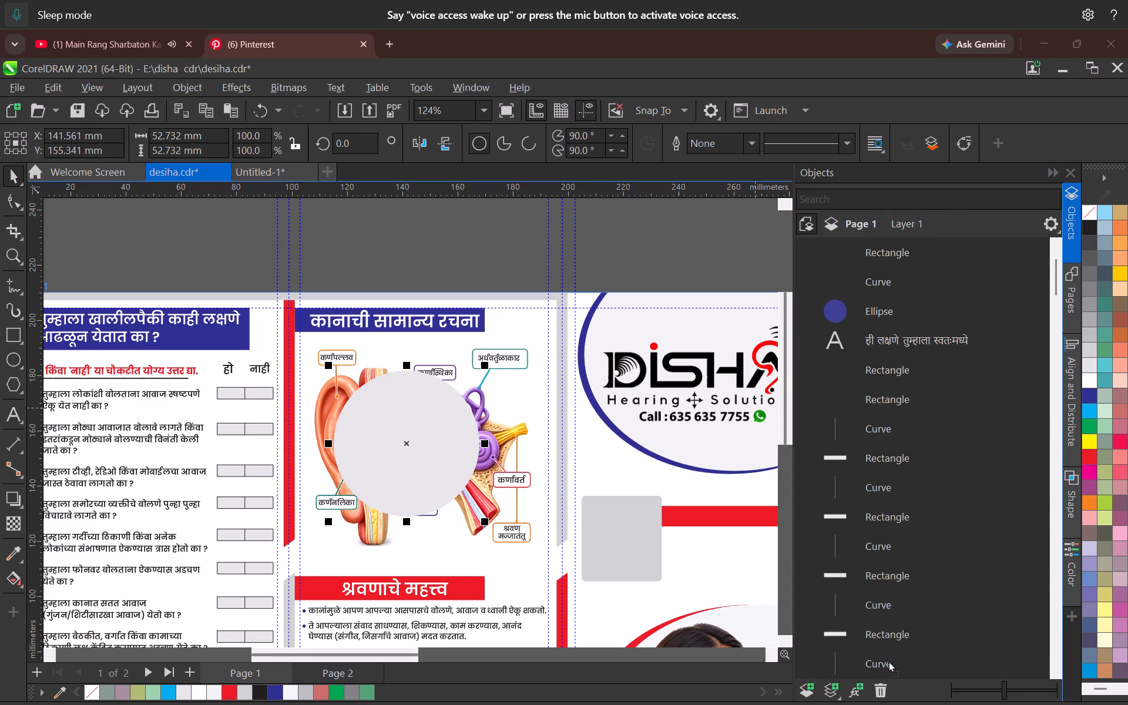
pyautogui.moveTo(888, 661); pyautogui.dragTo(892, 661)
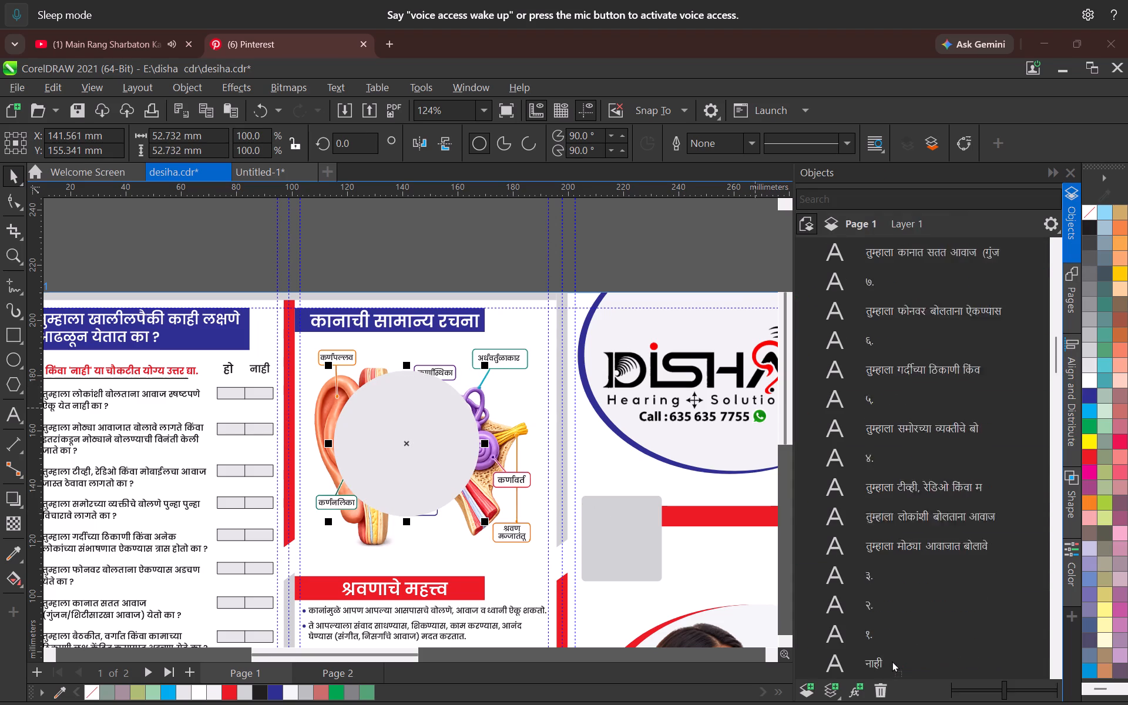
pyautogui.moveTo(892, 661); pyautogui.dragTo(885, 553)
# Enlarge the grey circle to about 61 mm across and nudge it slightly left behind the ear diagram.
pyautogui.scroll(-3, 355, 446)
pyautogui.scroll(4, 361, 441)
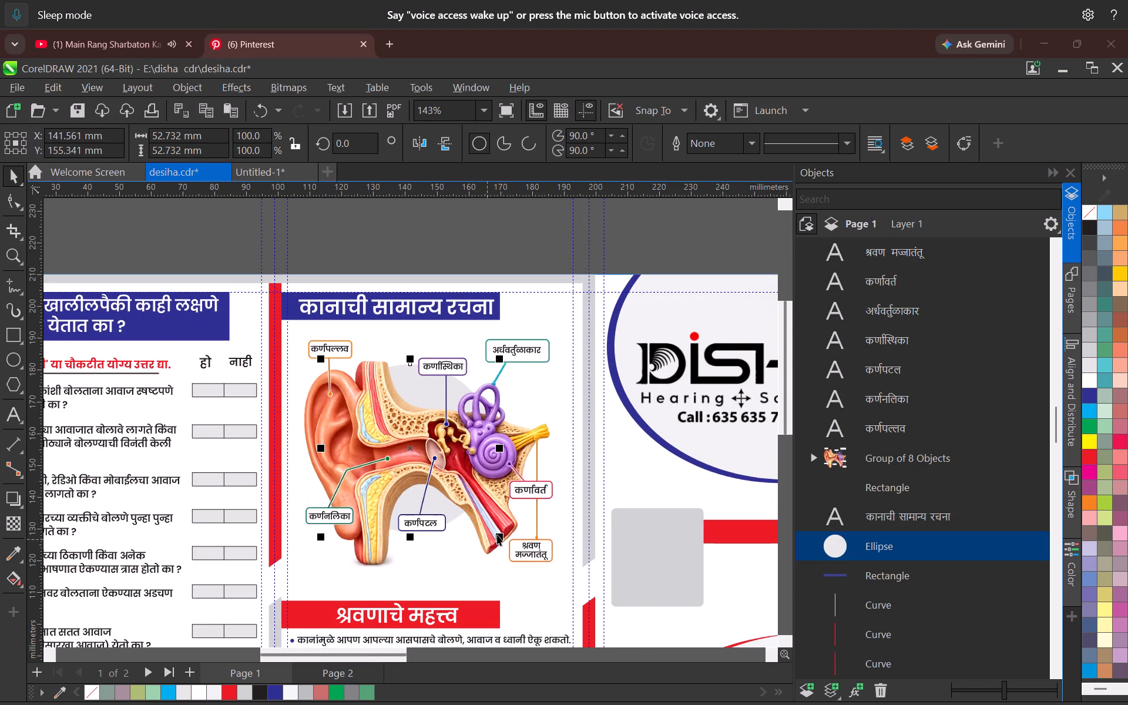
pyautogui.moveTo(502, 536); pyautogui.dragTo(540, 586)
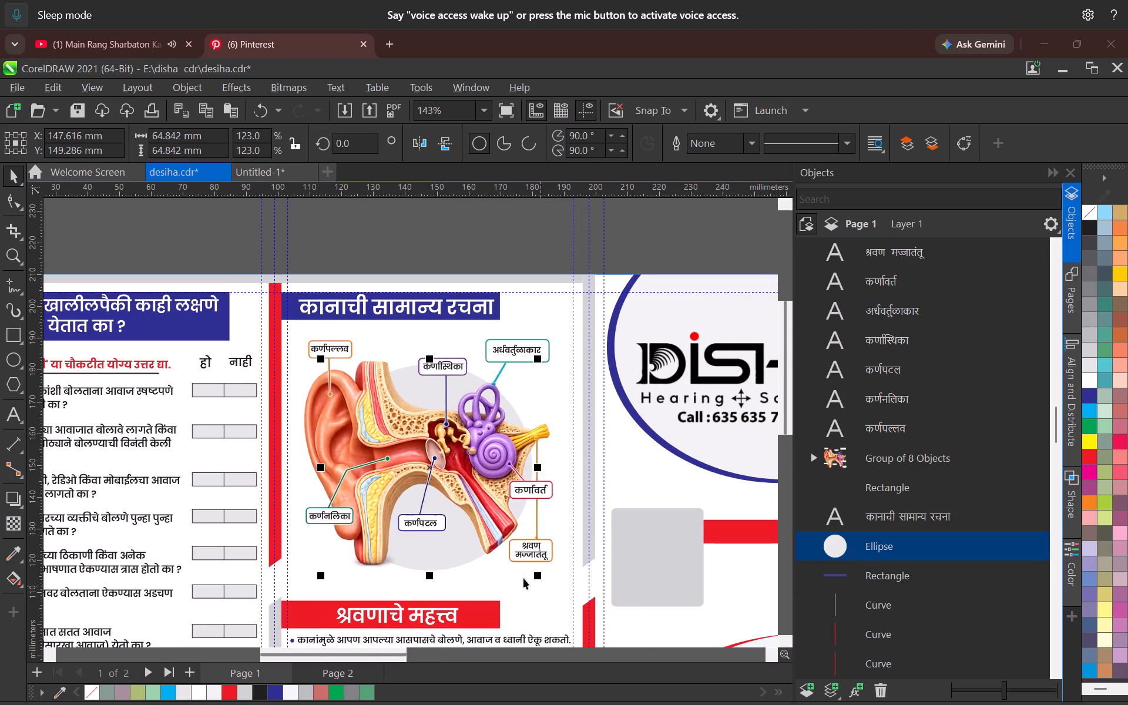
pyautogui.moveTo(539, 578); pyautogui.dragTo(528, 569)
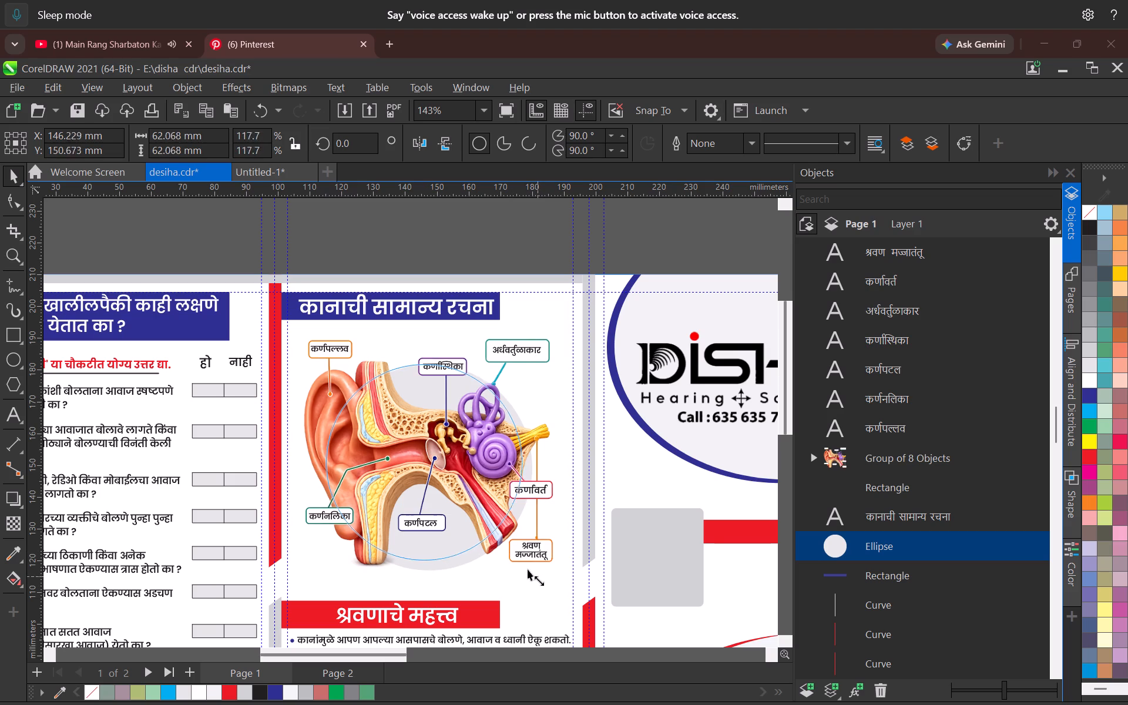
pyautogui.moveTo(528, 569); pyautogui.dragTo(526, 568)
pyautogui.press('Left')
pyautogui.press('Left')
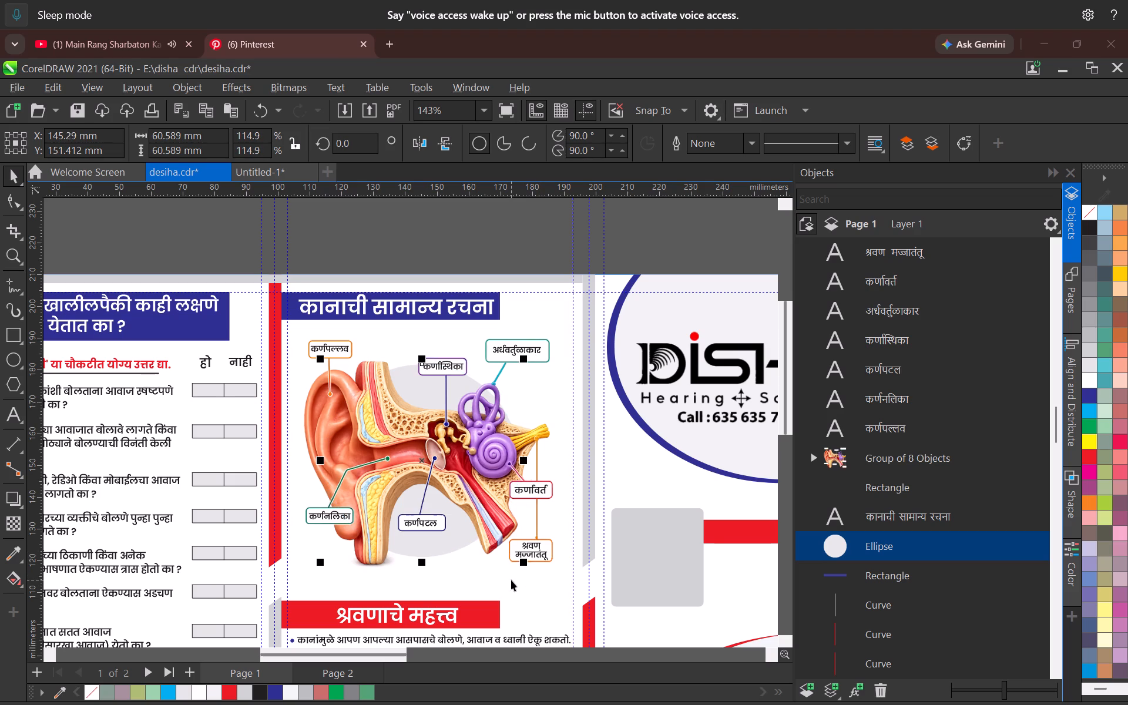
pyautogui.press('Left')
pyautogui.press('Left')
pyautogui.press('Left')
# Save the brochure document.
pyautogui.scroll(-4, 475, 219)
pyautogui.click(703, 241)
pyautogui.scroll(-3, 486, 425)
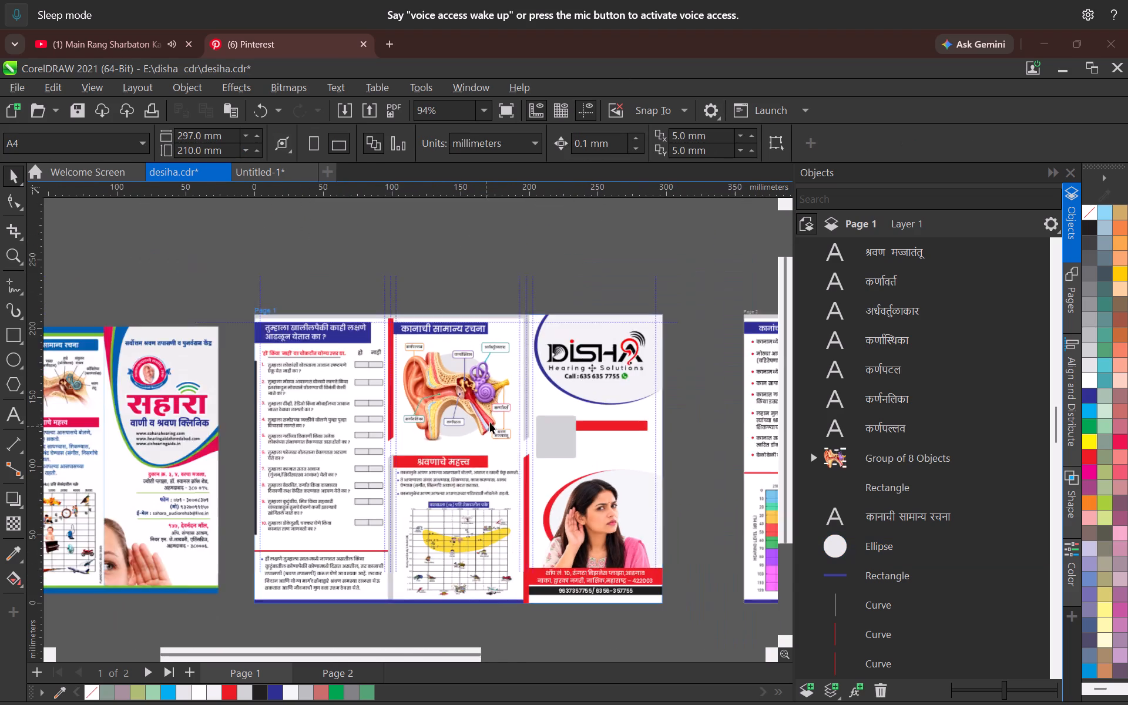
pyautogui.scroll(-4, 490, 422)
pyautogui.click(674, 285)
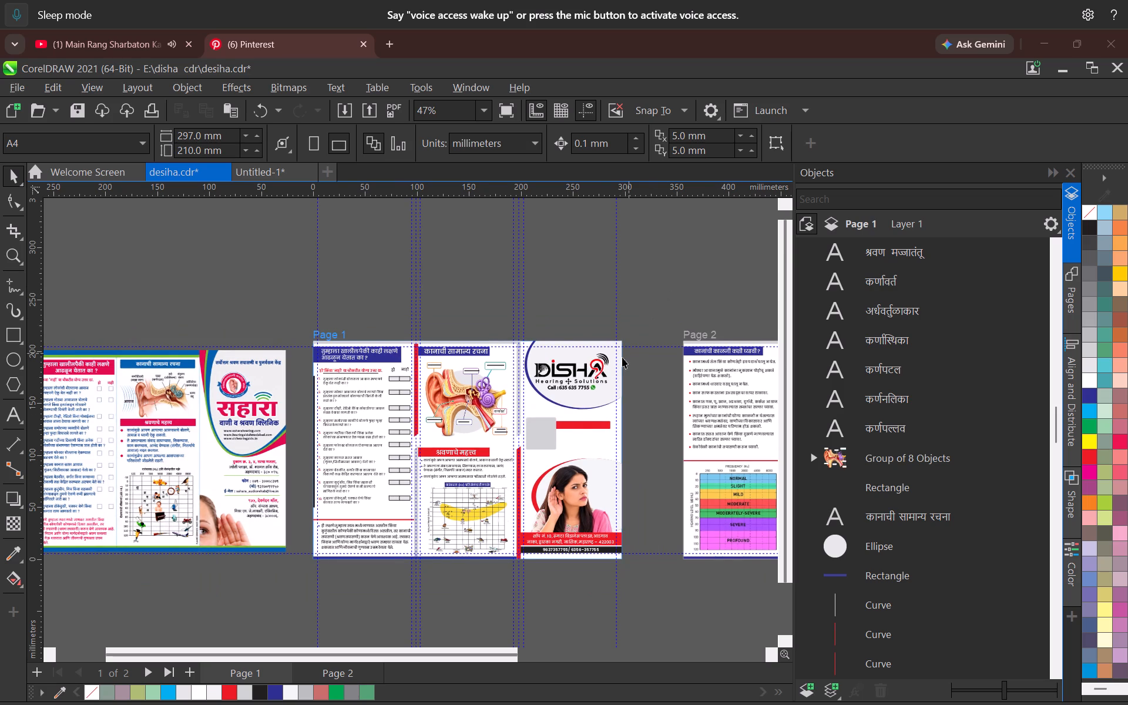
pyautogui.hotkey('ctrl', 's')
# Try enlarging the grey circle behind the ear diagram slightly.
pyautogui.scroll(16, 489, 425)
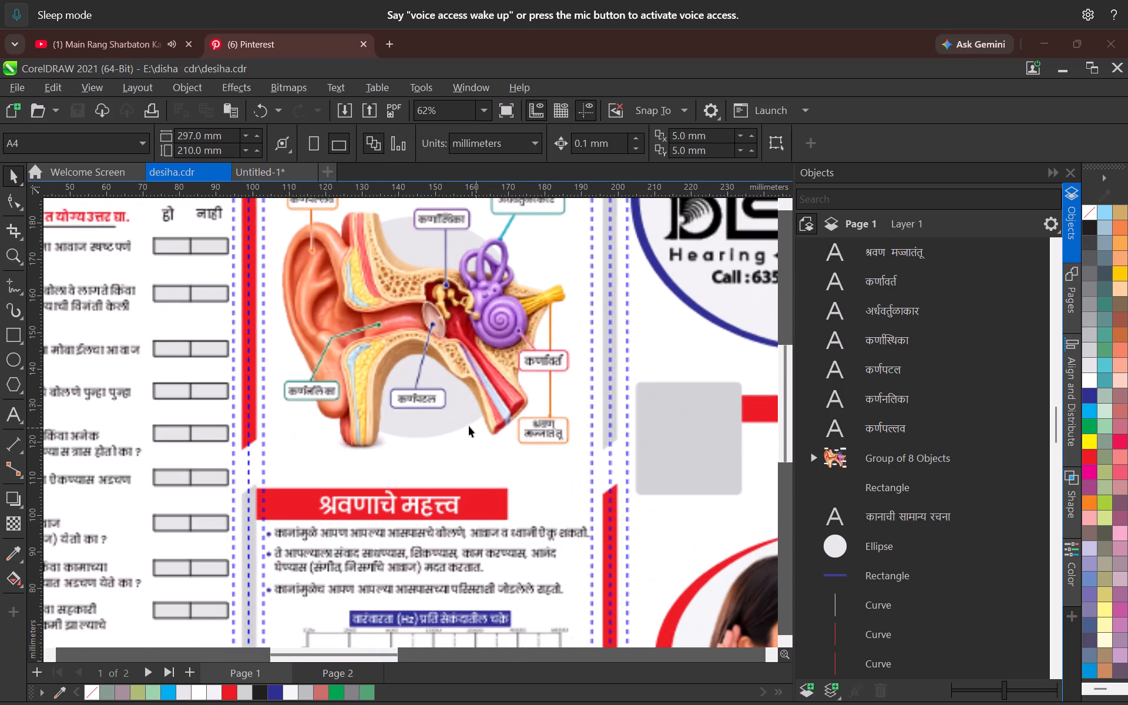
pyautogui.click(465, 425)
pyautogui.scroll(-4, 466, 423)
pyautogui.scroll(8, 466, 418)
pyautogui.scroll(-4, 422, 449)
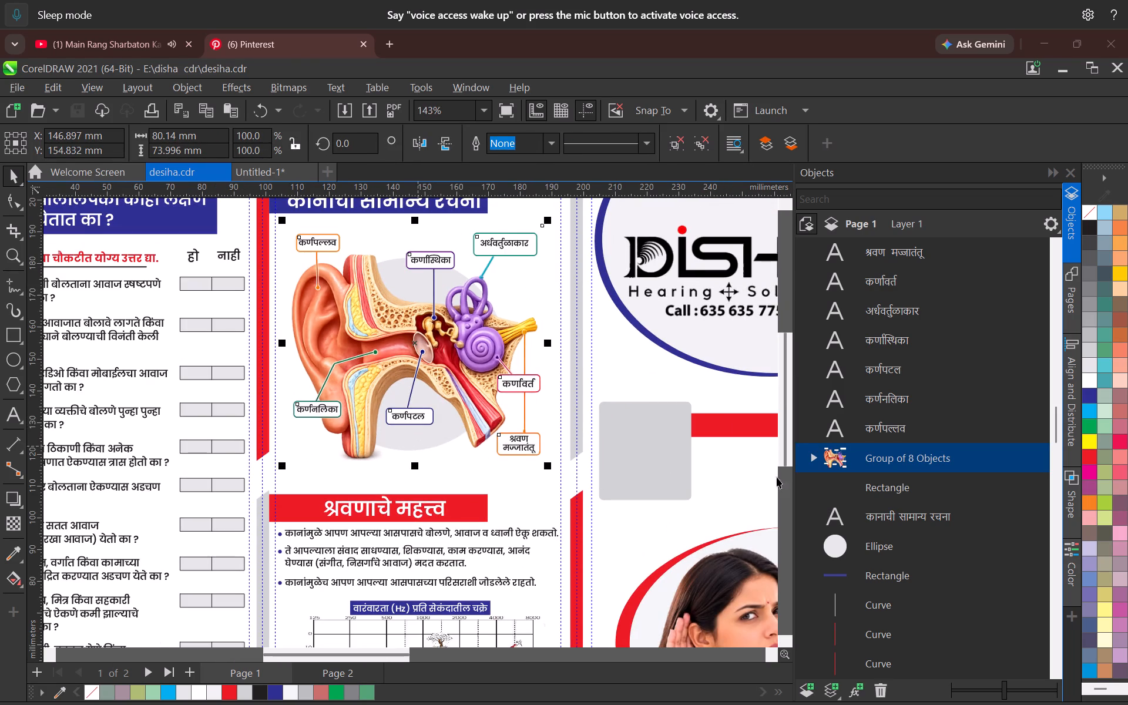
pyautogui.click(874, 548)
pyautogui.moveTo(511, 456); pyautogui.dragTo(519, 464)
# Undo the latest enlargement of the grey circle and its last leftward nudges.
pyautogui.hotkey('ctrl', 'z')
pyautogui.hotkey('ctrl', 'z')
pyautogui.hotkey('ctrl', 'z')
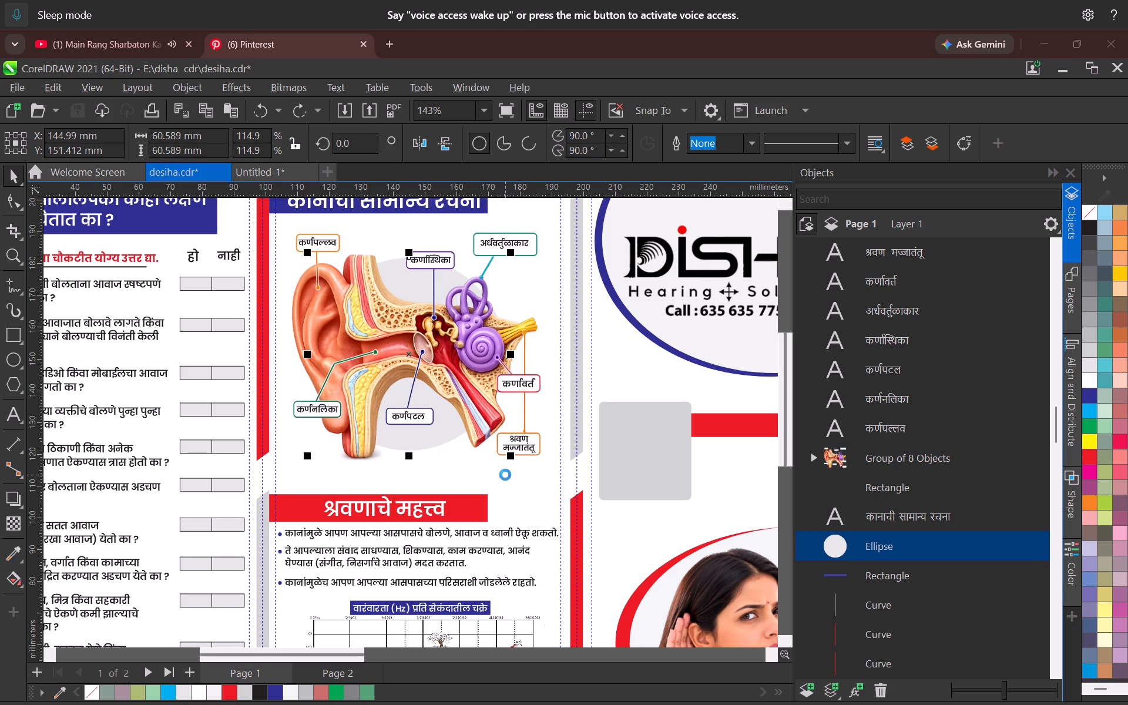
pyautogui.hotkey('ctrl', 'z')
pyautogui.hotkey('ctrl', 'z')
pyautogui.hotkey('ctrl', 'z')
# Nudge the grey circle slightly left behind the ear diagram.
pyautogui.press('Left')
pyautogui.press('Left')
pyautogui.click(482, 488)
# Save the brochure document with the repositioned circle.
pyautogui.scroll(-9, 483, 466)
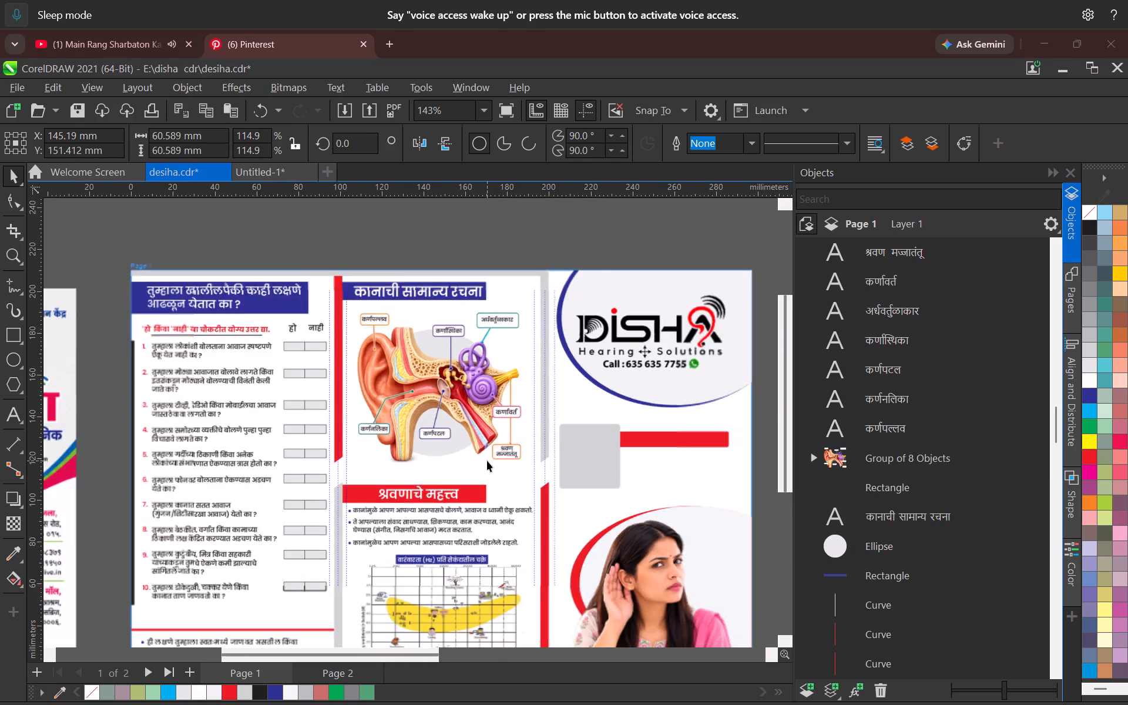
pyautogui.scroll(-8, 487, 461)
pyautogui.click(455, 351)
pyautogui.hotkey('ctrl', 's')
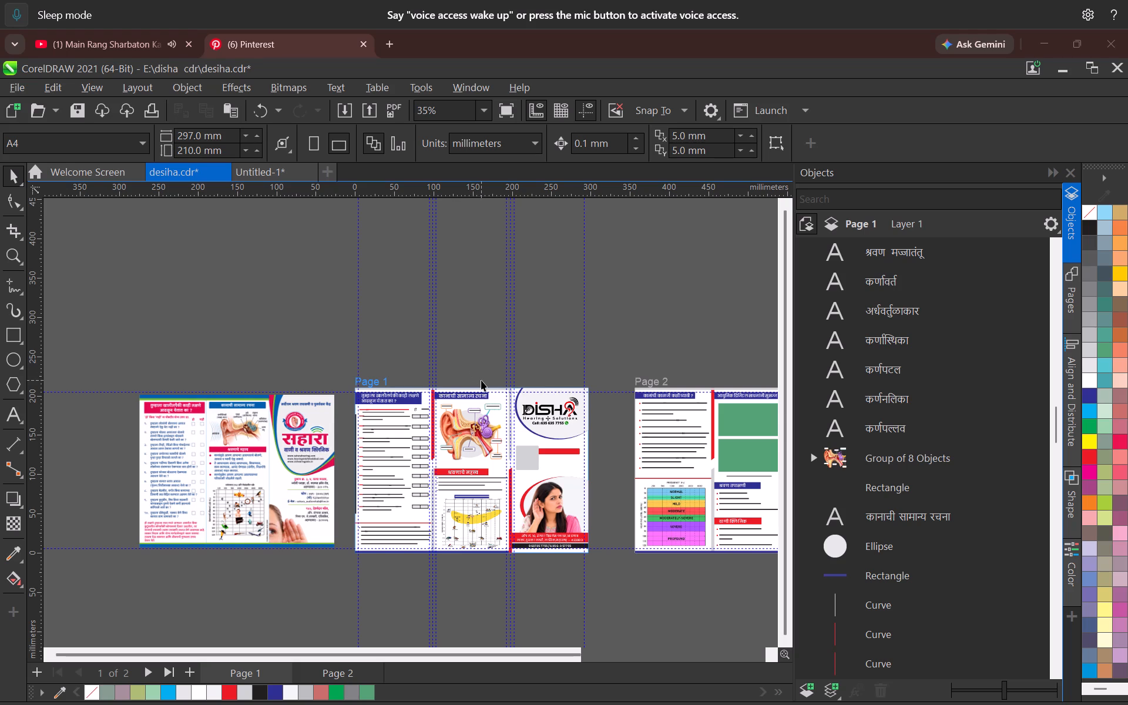
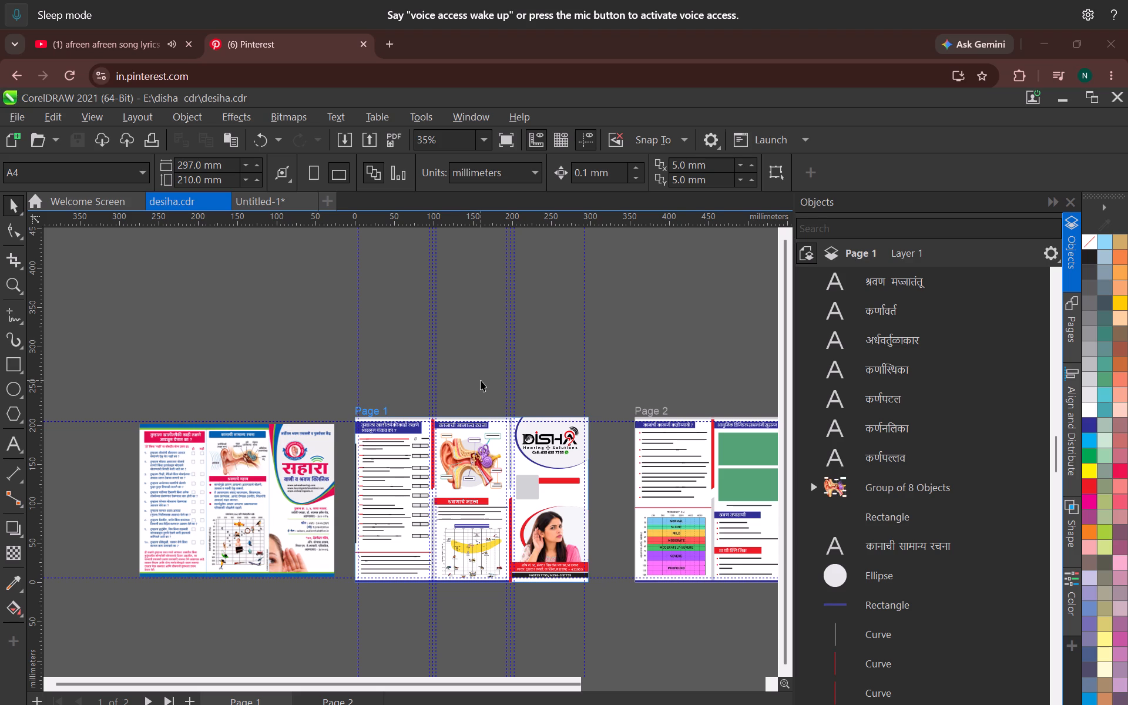
# Review page 1 of the Disha brochure against the Sahara reference brochure, checking the ear diagram, chart and cover panel.
pyautogui.scroll(-1, 414, 342)
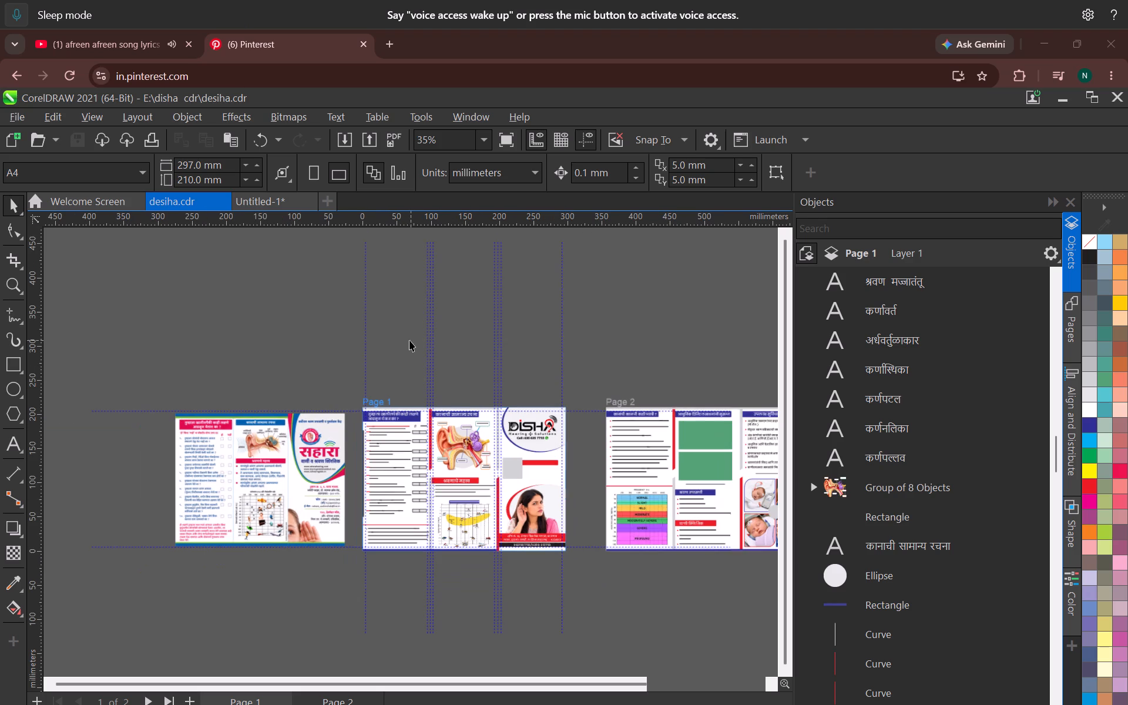
pyautogui.scroll(-4, 544, 465)
pyautogui.scroll(-3, 453, 394)
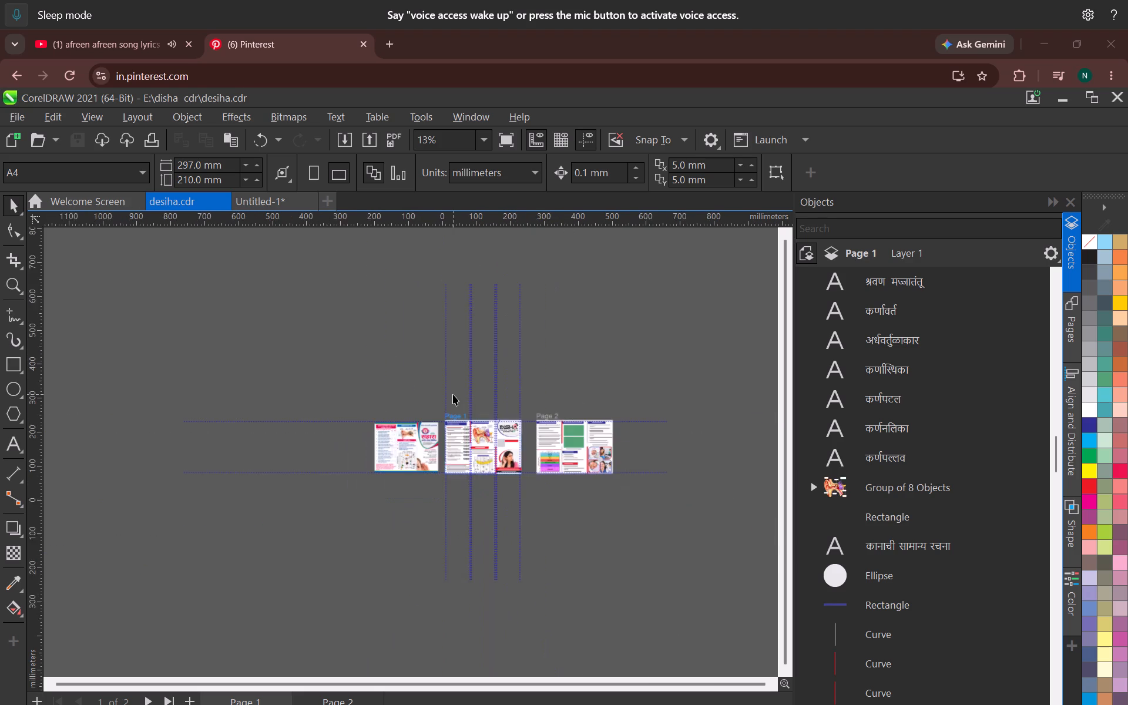
pyautogui.scroll(-7, 461, 402)
pyautogui.scroll(12, 526, 428)
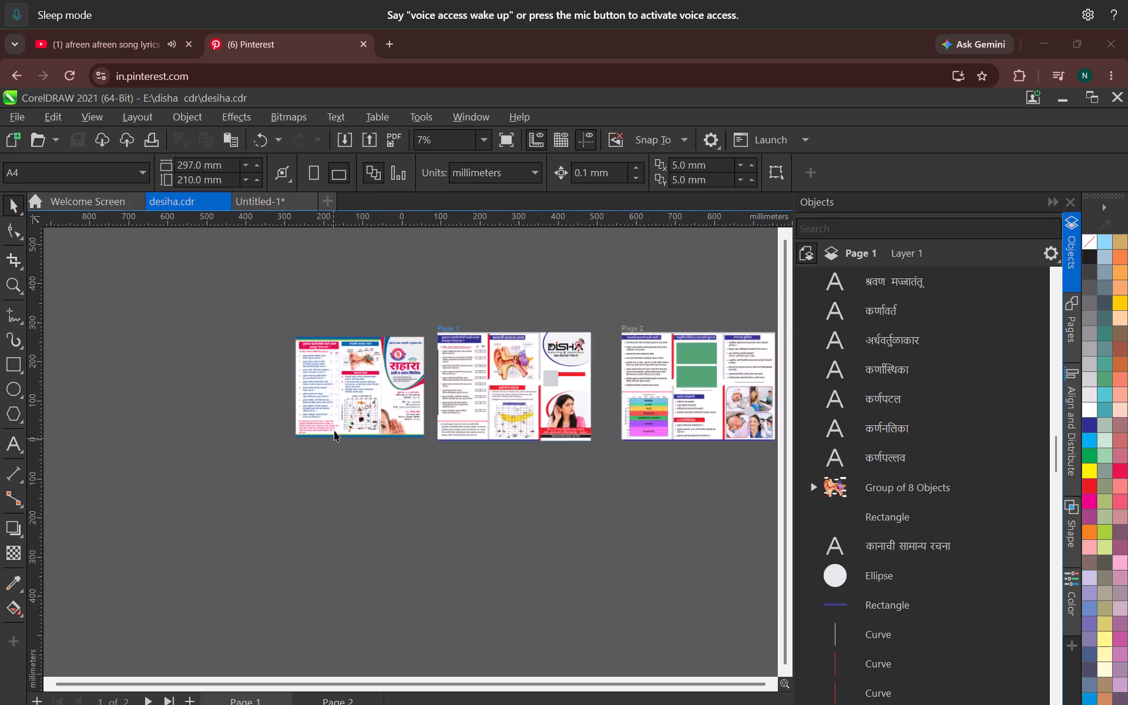
pyautogui.scroll(11, 334, 431)
pyautogui.scroll(-1, 454, 465)
pyautogui.moveTo(506, 446); pyautogui.dragTo(203, 497, button='middle')
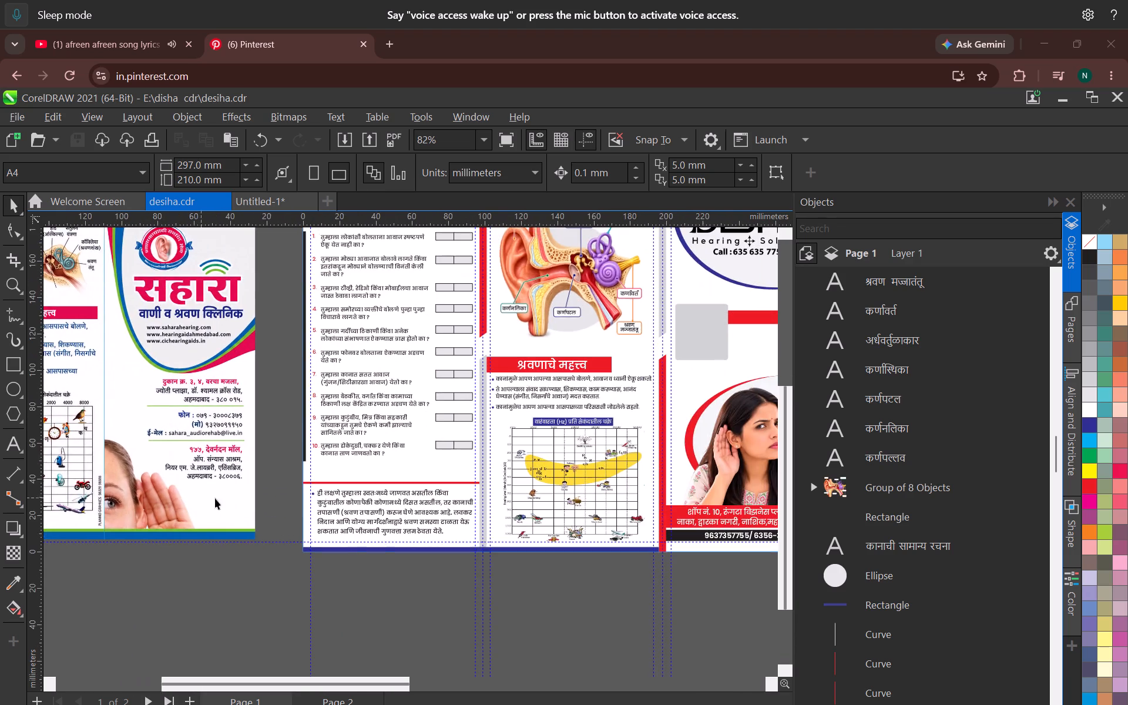
pyautogui.scroll(-4, 303, 458)
pyautogui.moveTo(320, 446); pyautogui.dragTo(446, 369, button='middle')
pyautogui.scroll(4, 501, 400)
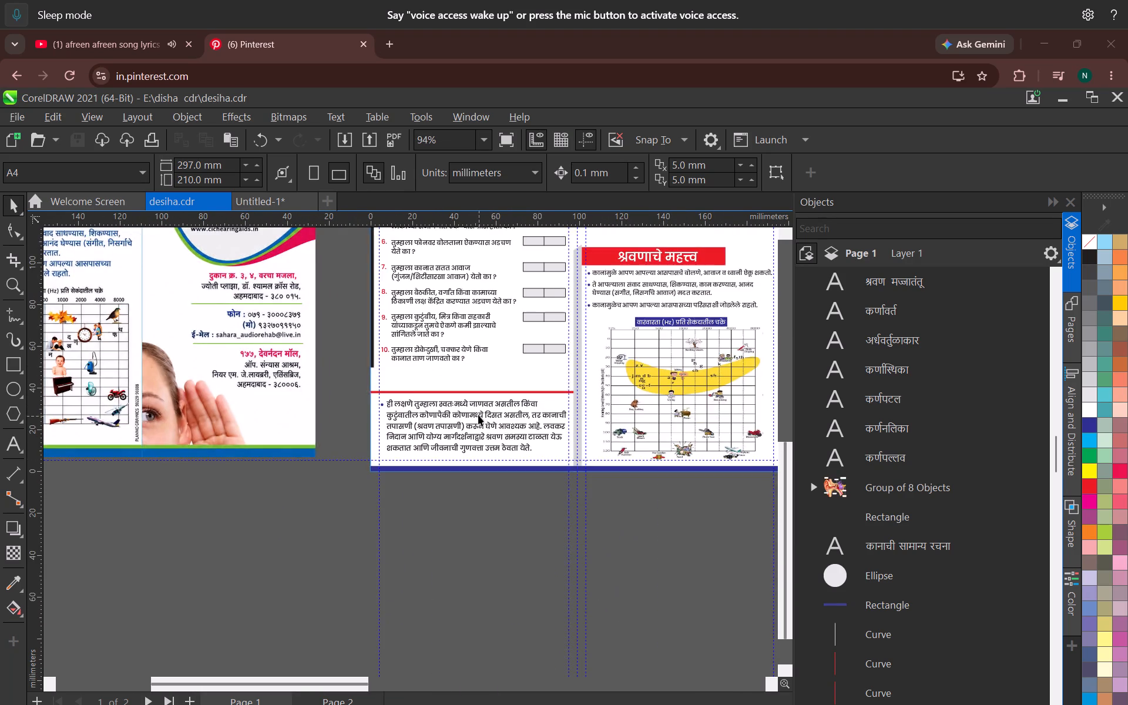
pyautogui.scroll(-8, 471, 399)
pyautogui.moveTo(475, 405); pyautogui.dragTo(317, 444, button='middle')
pyautogui.scroll(-1, 466, 406)
pyautogui.scroll(10, 314, 450)
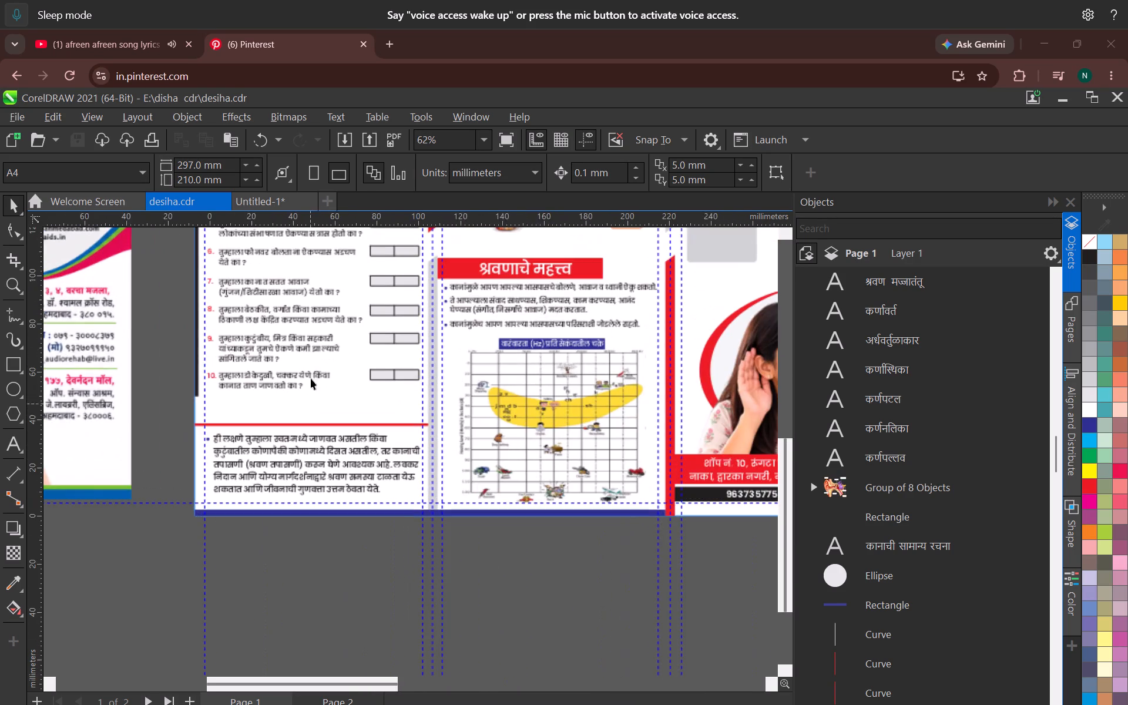
pyautogui.moveTo(322, 354); pyautogui.dragTo(435, 547, button='right')
pyautogui.scroll(-3, 330, 447)
pyautogui.click(305, 563)
pyautogui.scroll(-2, 400, 537)
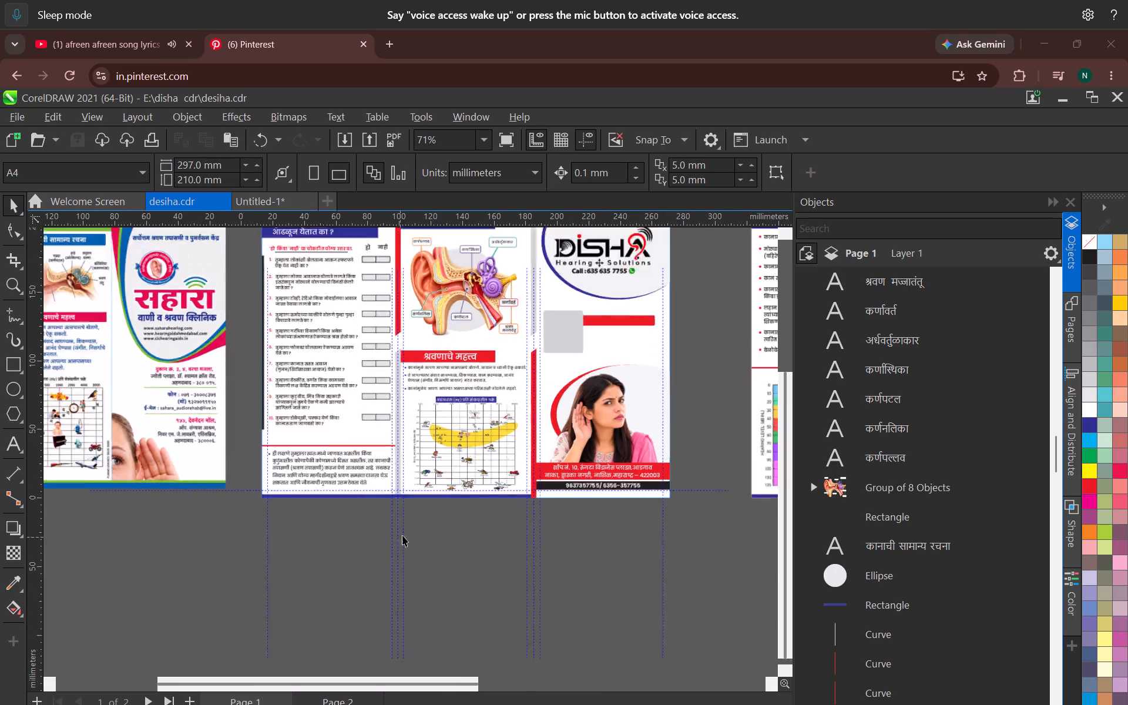
pyautogui.scroll(-2, 402, 535)
pyautogui.moveTo(485, 488); pyautogui.dragTo(373, 547, button='middle')
pyautogui.scroll(-1, 469, 508)
pyautogui.scroll(10, 372, 539)
pyautogui.scroll(-4, 472, 445)
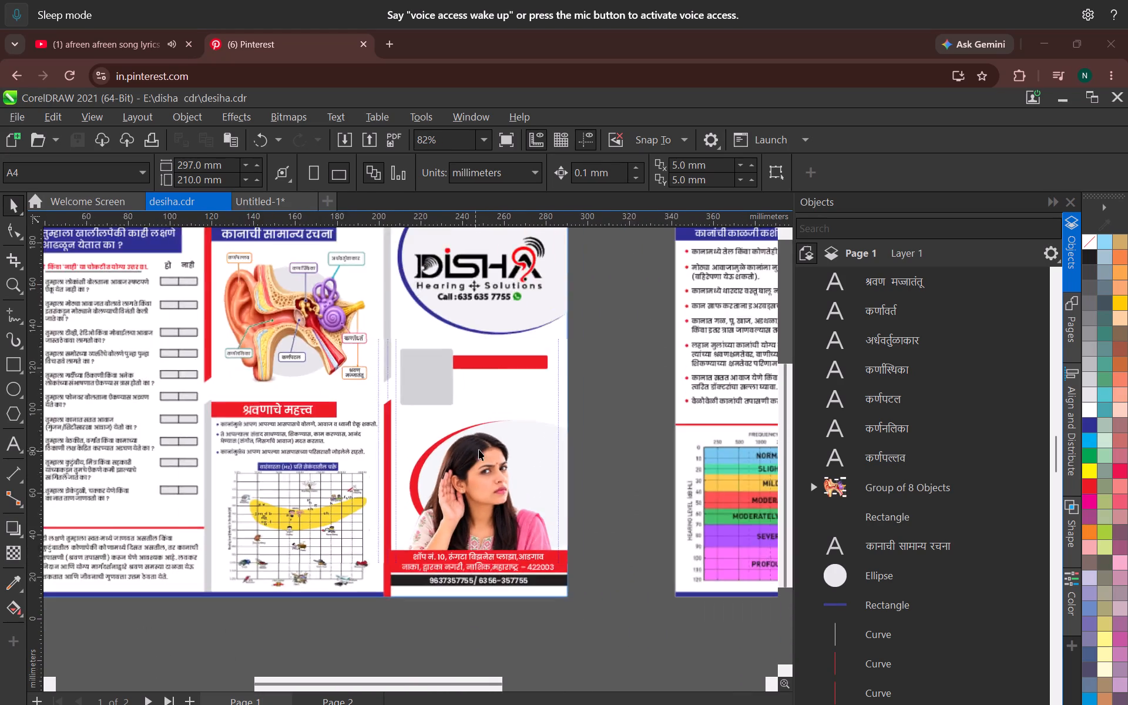
pyautogui.scroll(-5, 479, 449)
# Save the brochure document.
pyautogui.hotkey('ctrl', 's')
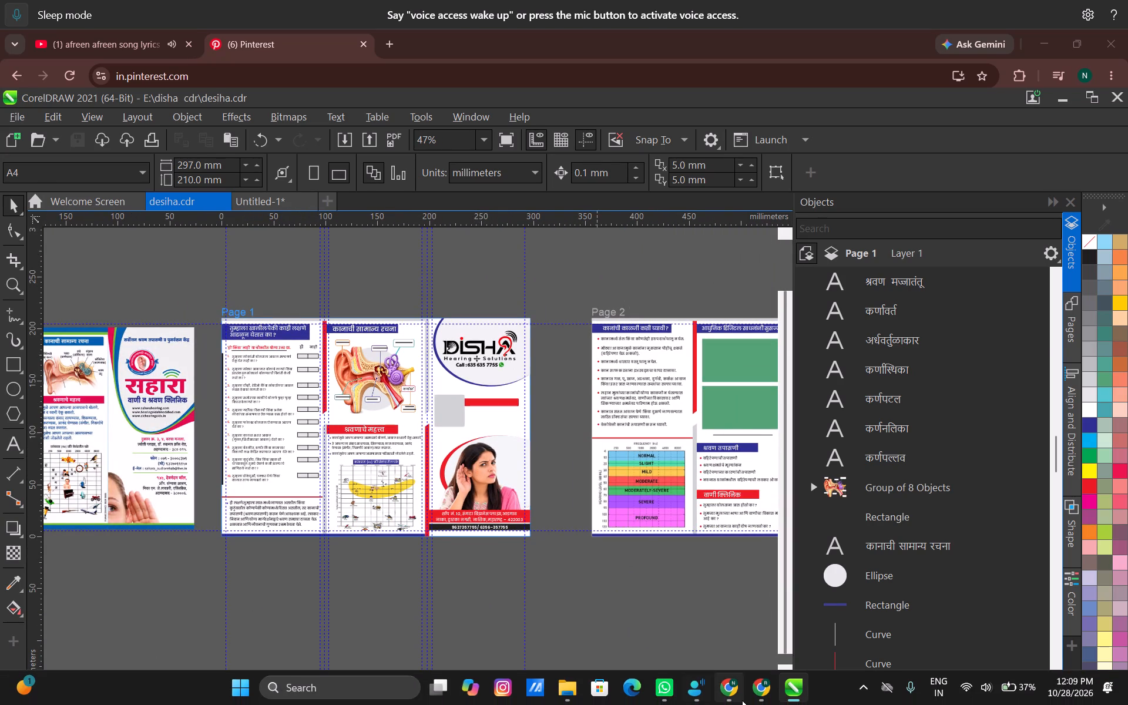
# Switch to the browser window with Pinterest and search for "hearing hospitaal background".
pyautogui.click(742, 700)
pyautogui.click(751, 704)
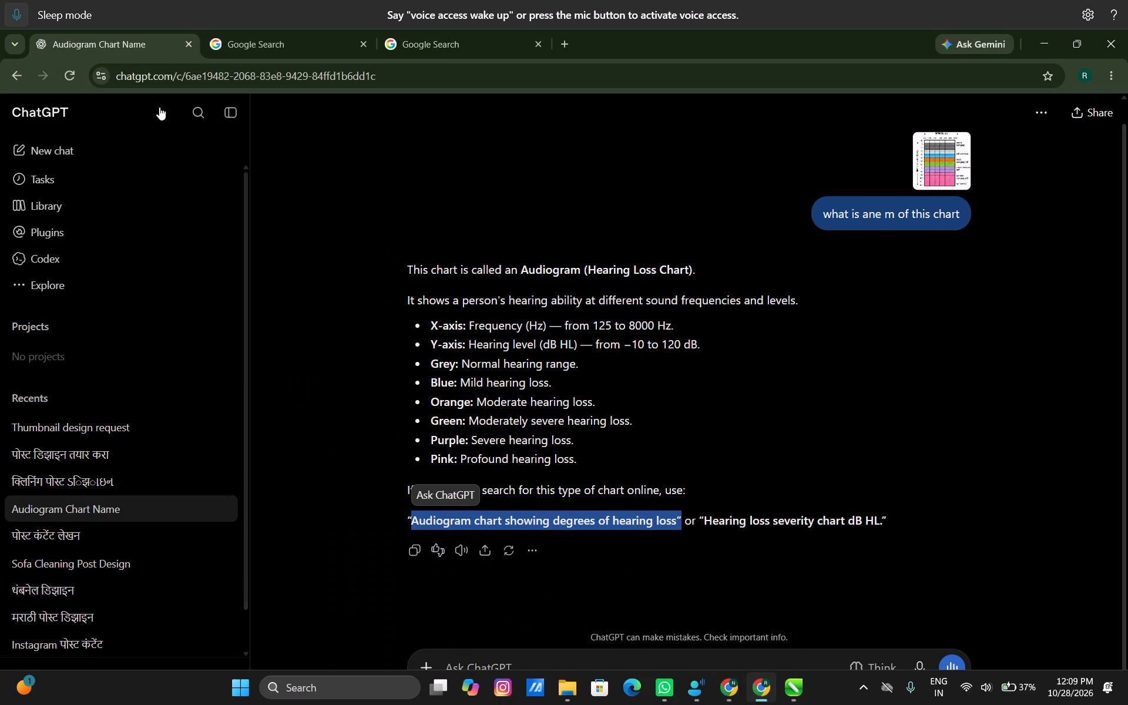
pyautogui.click(738, 684)
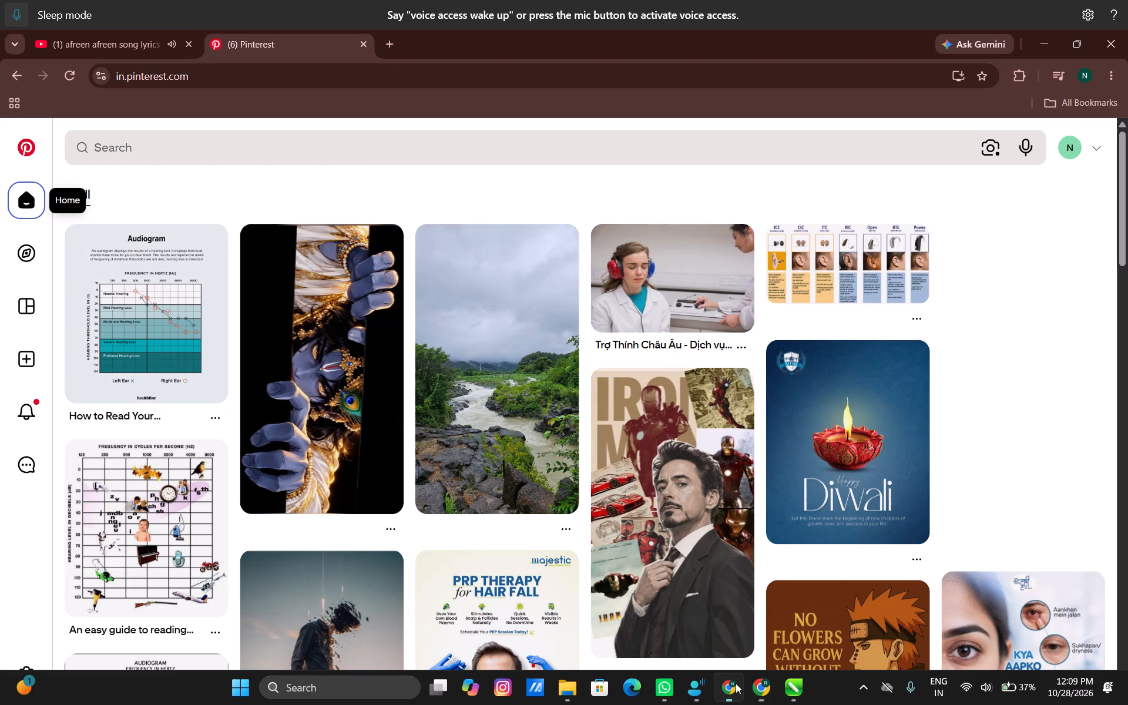
pyautogui.click(299, 152)
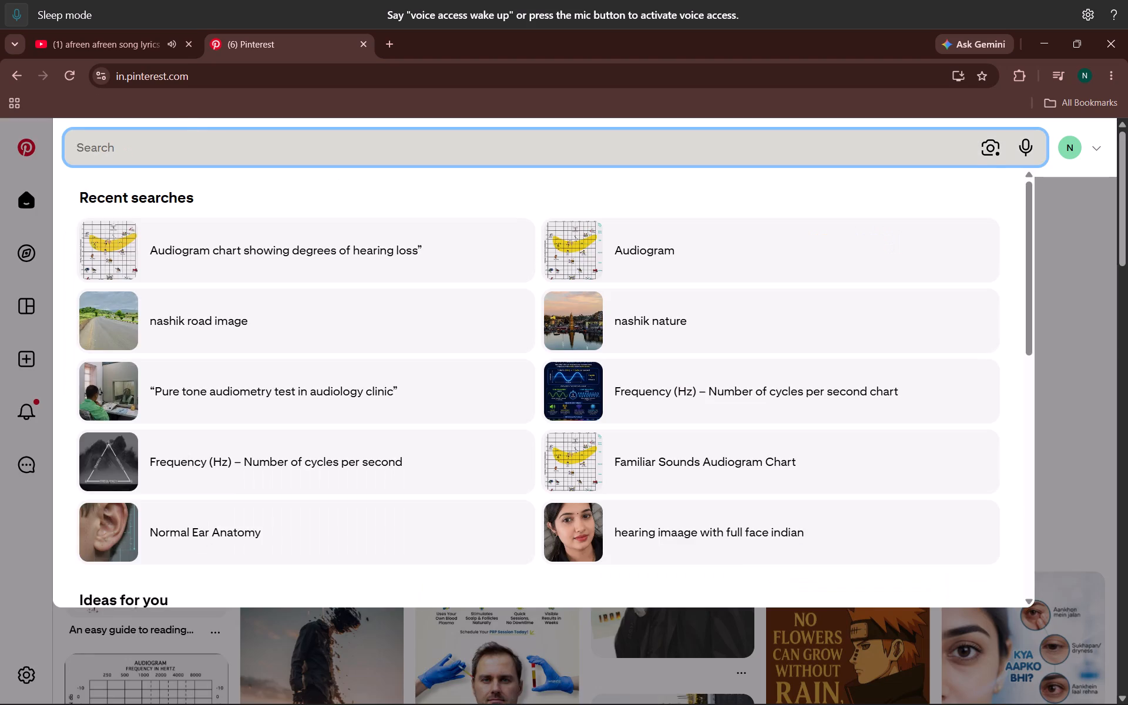
pyautogui.write('hearing')
pyautogui.press('space')
pyautogui.write('hospitaal bac')
pyautogui.write('kground')
pyautogui.press('space')
pyautogui.press('Return')
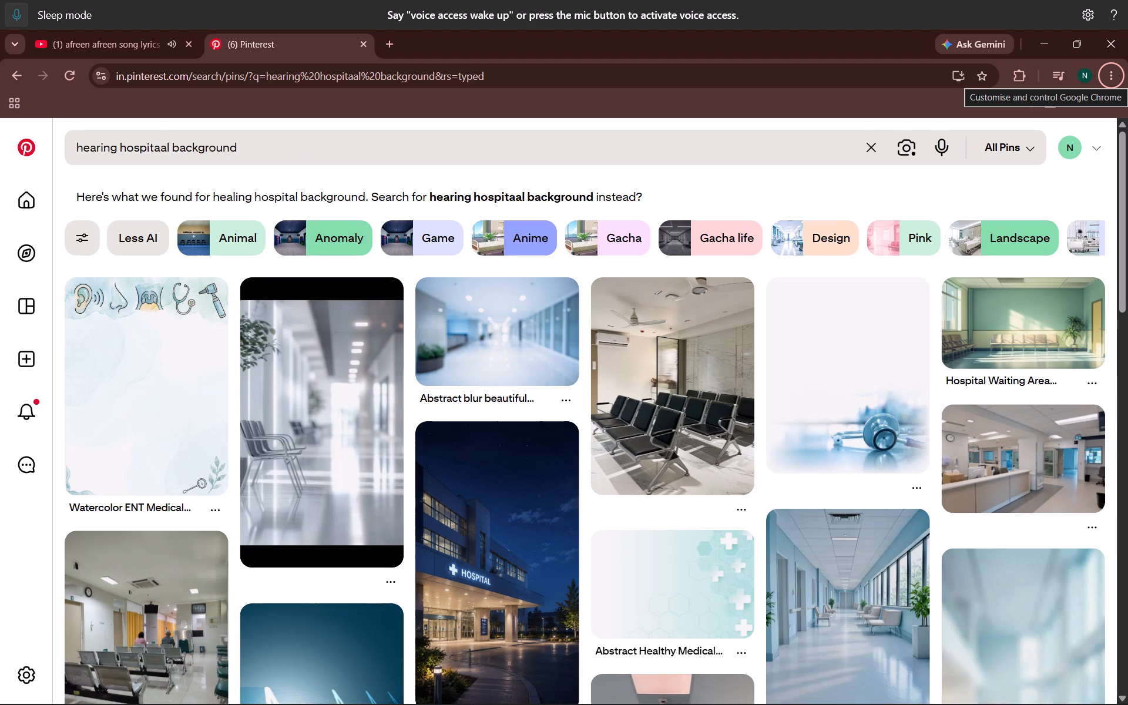
# Browse the background results, open the blue-grey hospital corridor image with seats along one wall, and copy it.
pyautogui.scroll(-5, 169, 270)
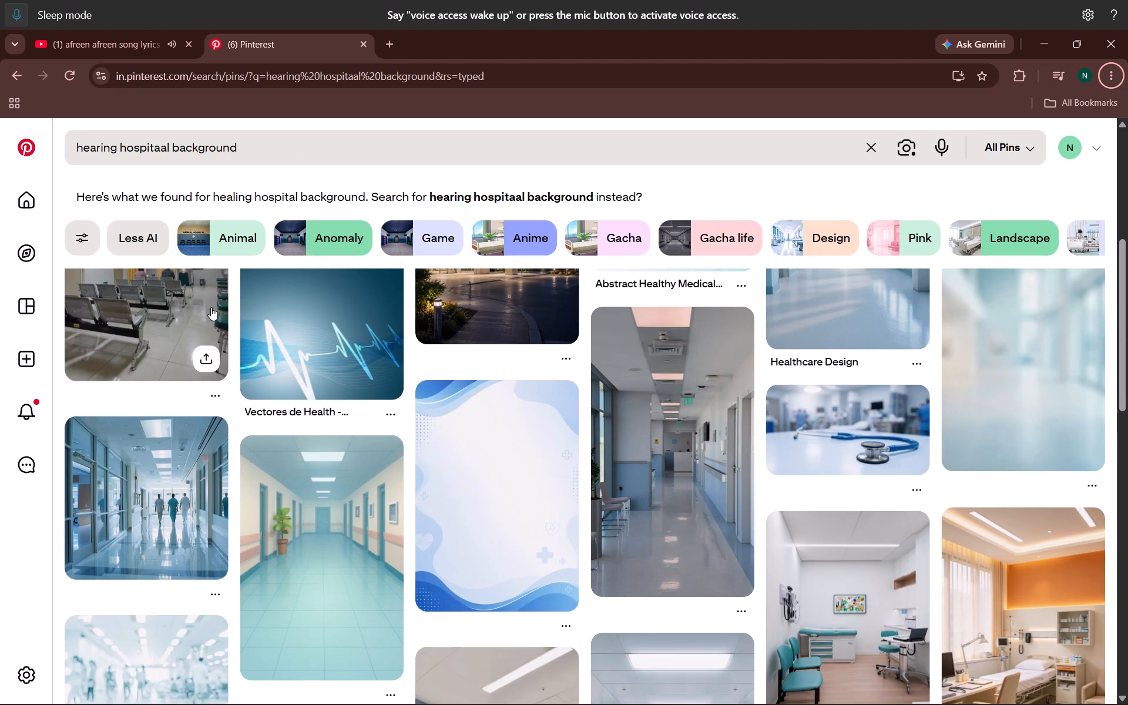
pyautogui.scroll(-2, 234, 337)
pyautogui.scroll(2, 234, 330)
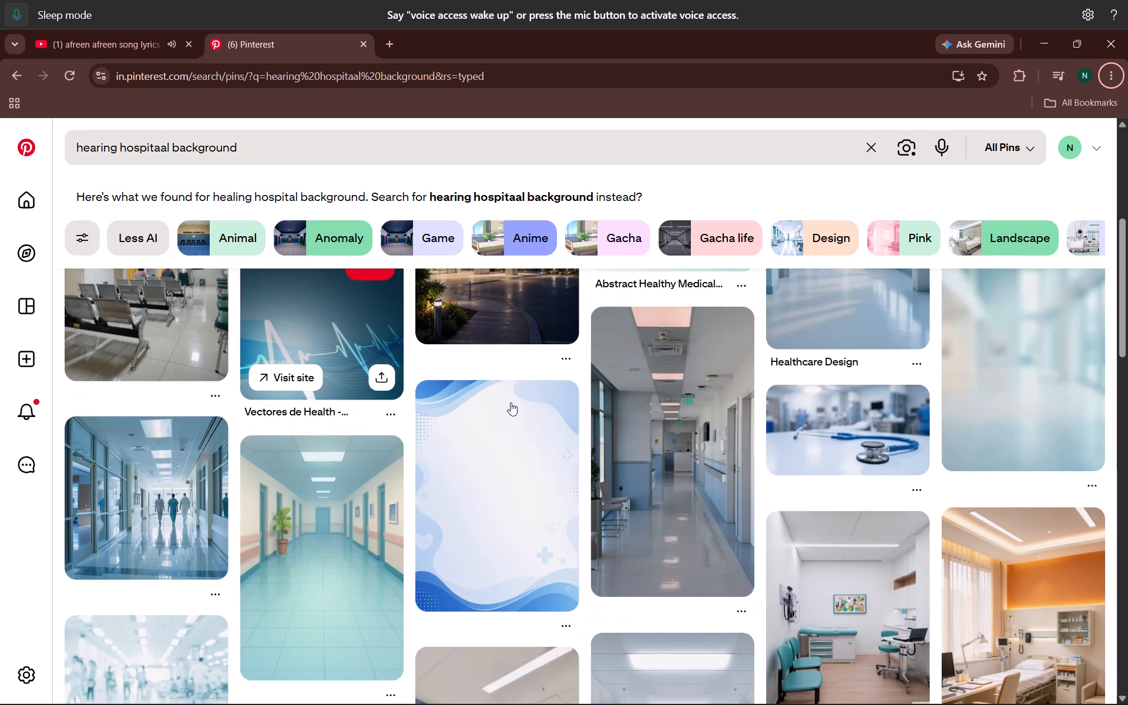
pyautogui.scroll(-2, 570, 408)
pyautogui.click(655, 364)
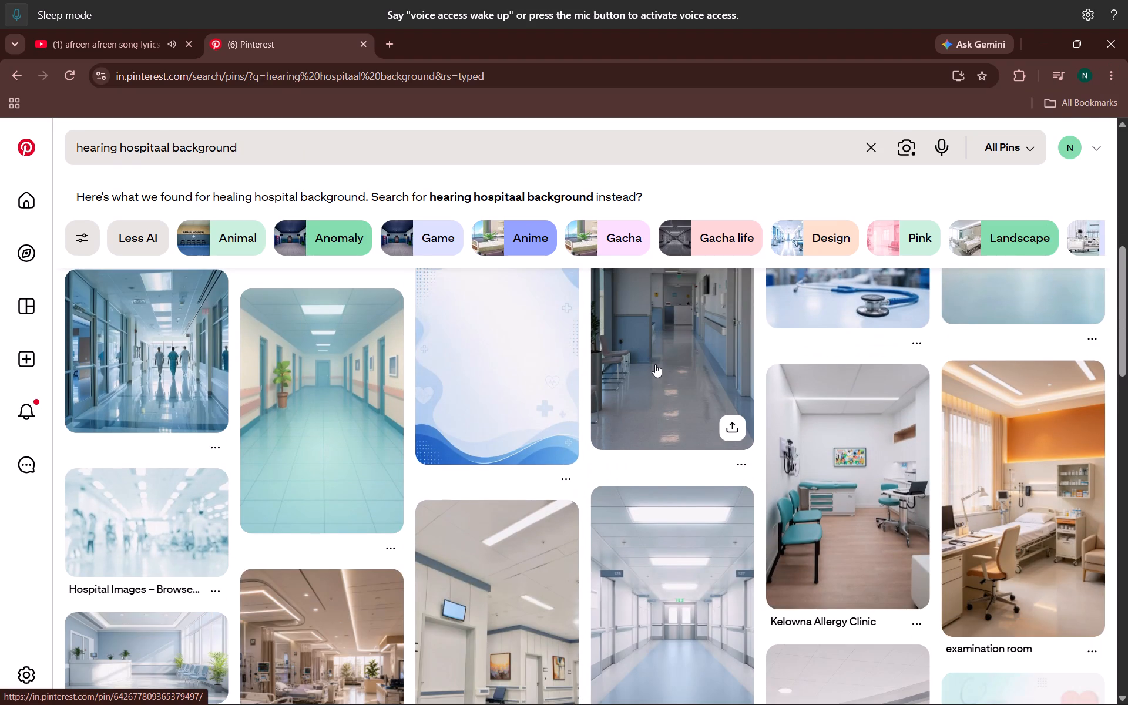
pyautogui.rightClick(280, 334)
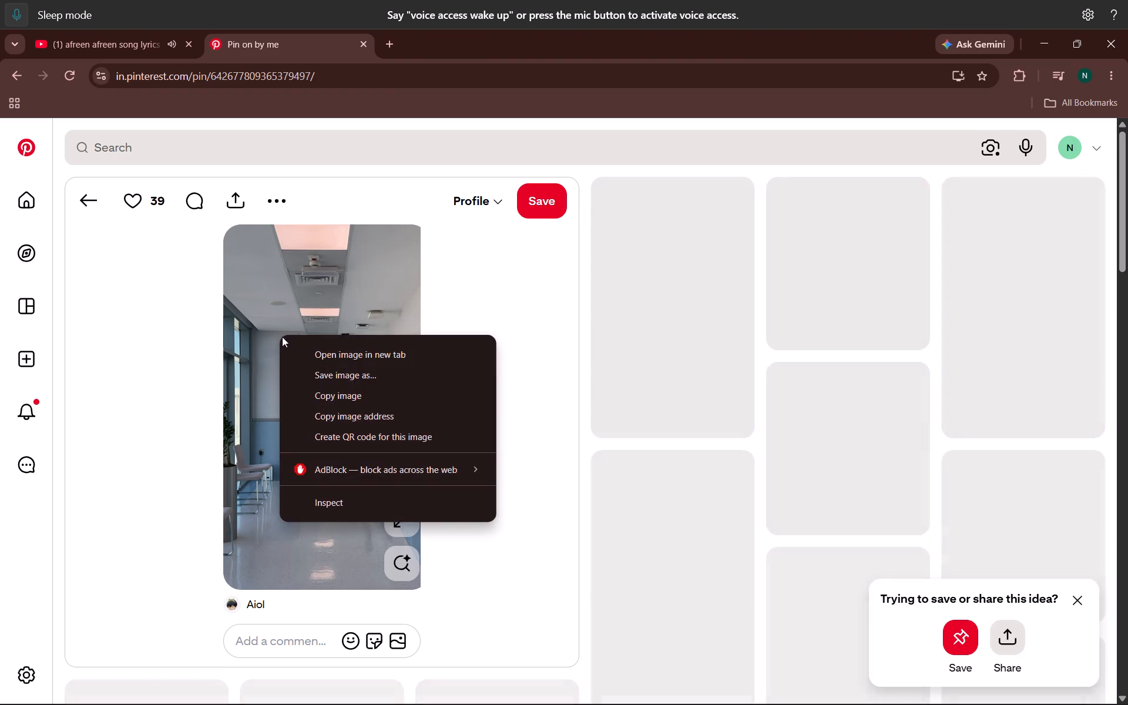
pyautogui.click(349, 395)
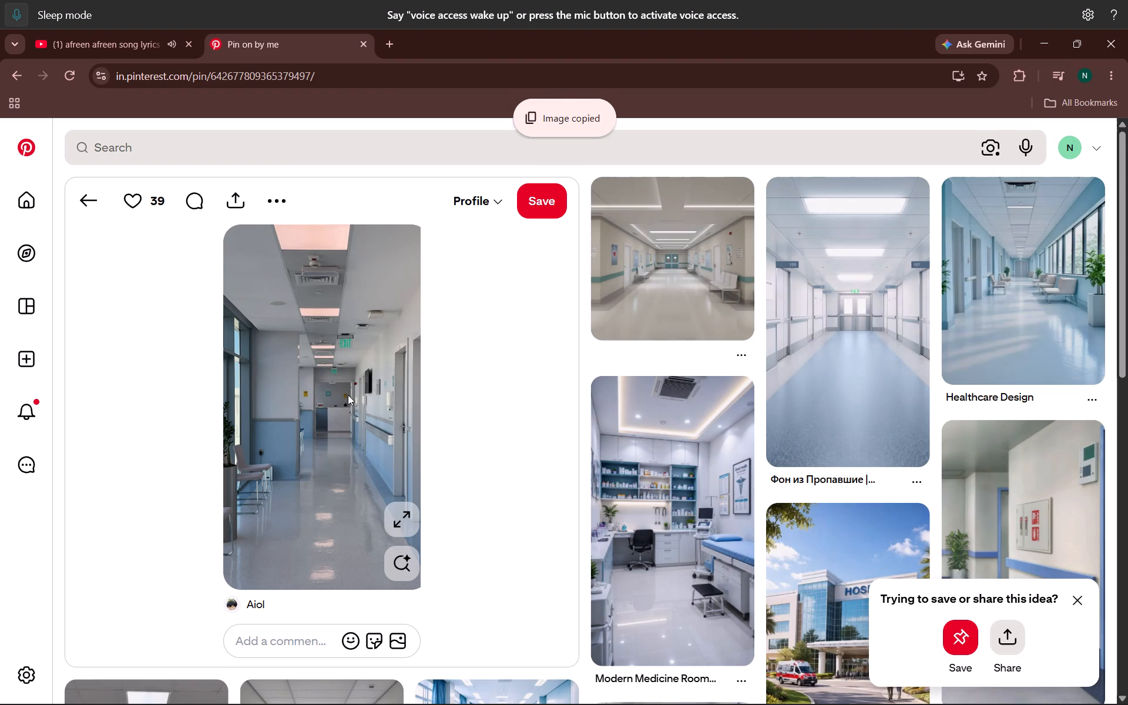
# Paste the corridor image onto page 1 of desiha.cdr in CorelDRAW and shrink it to about 121 × 215 mm.
pyautogui.hotkey('alt', 'Tab')
pyautogui.hotkey('alt', 'Tab')
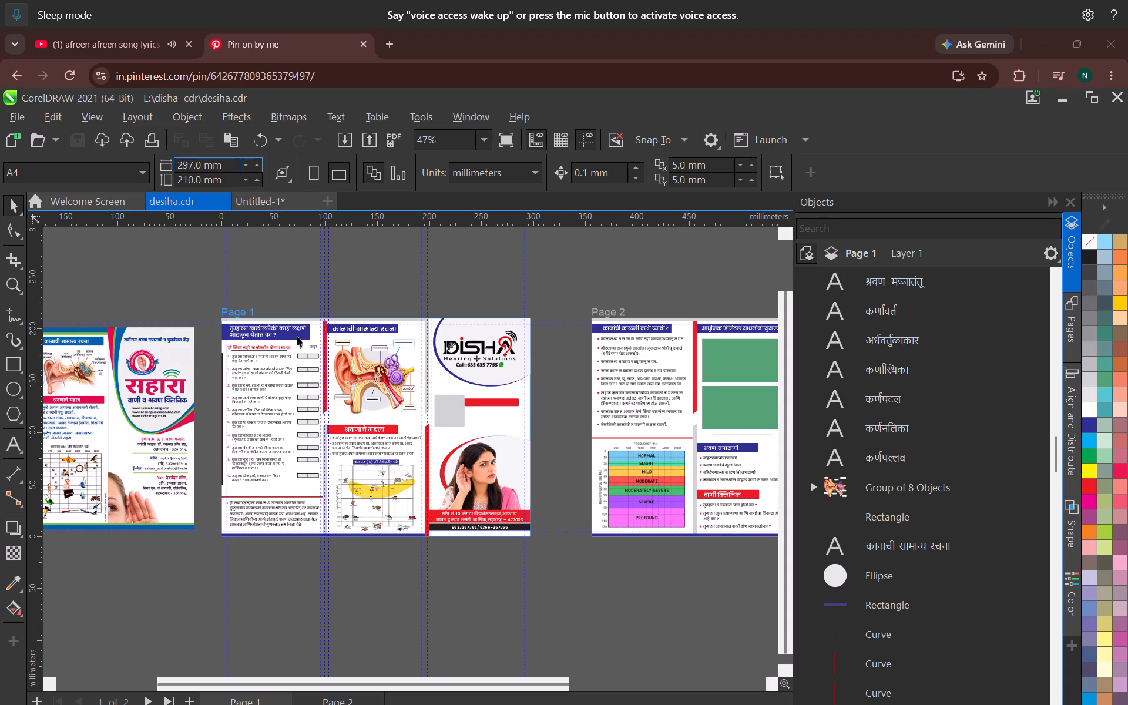
pyautogui.moveTo(316, 369); pyautogui.dragTo(401, 346, button='middle')
pyautogui.scroll(-1, 365, 360)
pyautogui.scroll(4, 385, 366)
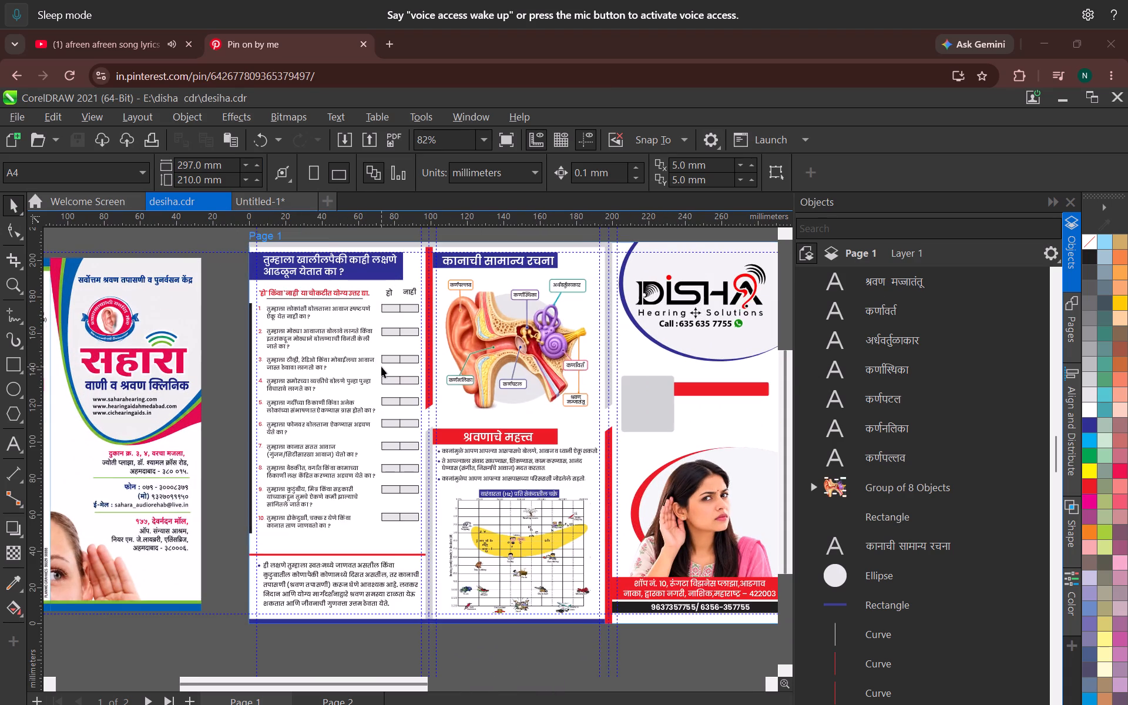
pyautogui.hotkey('ctrl', 'v')
pyautogui.scroll(-5, 484, 416)
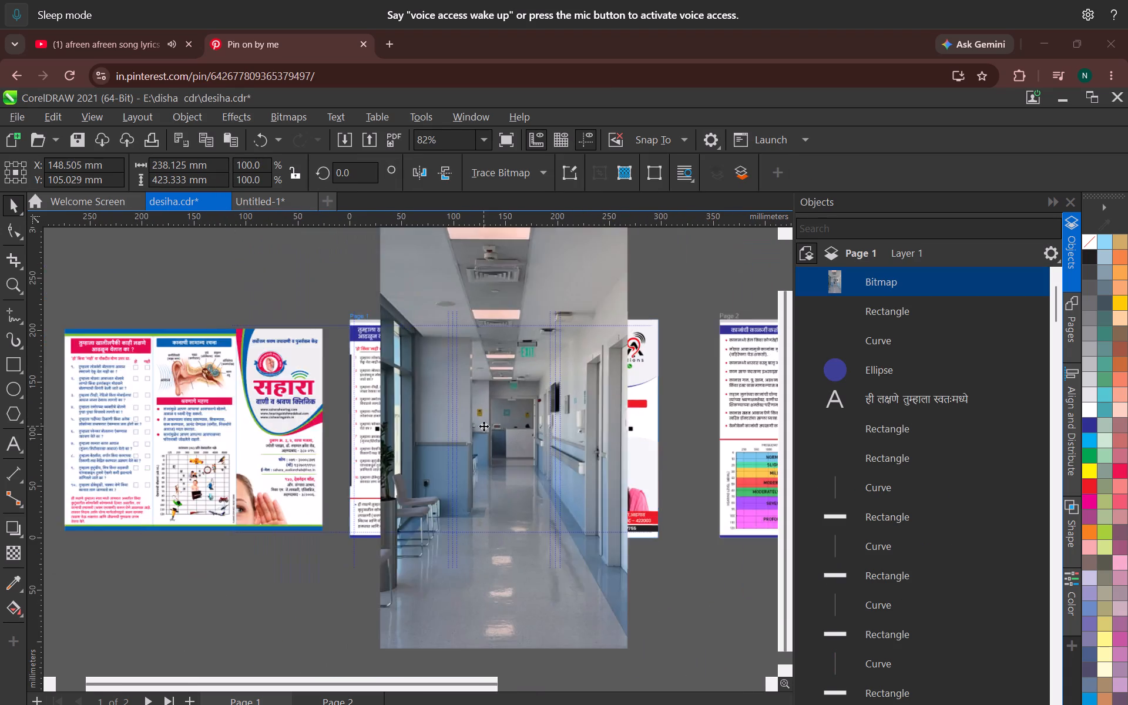
pyautogui.scroll(-5, 484, 426)
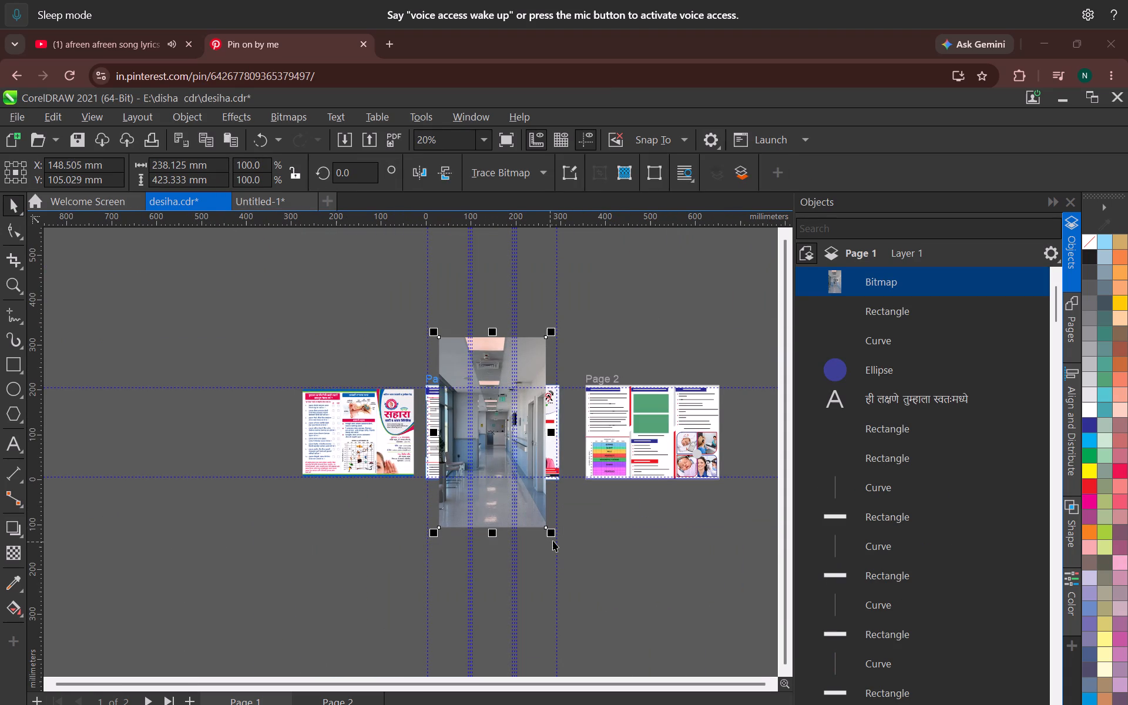
pyautogui.moveTo(553, 539); pyautogui.dragTo(501, 462)
# Move the corridor image over page 1's first panel and scale it down to about 96 × 171 mm, matching the panel's right boundary.
pyautogui.scroll(6, 445, 472)
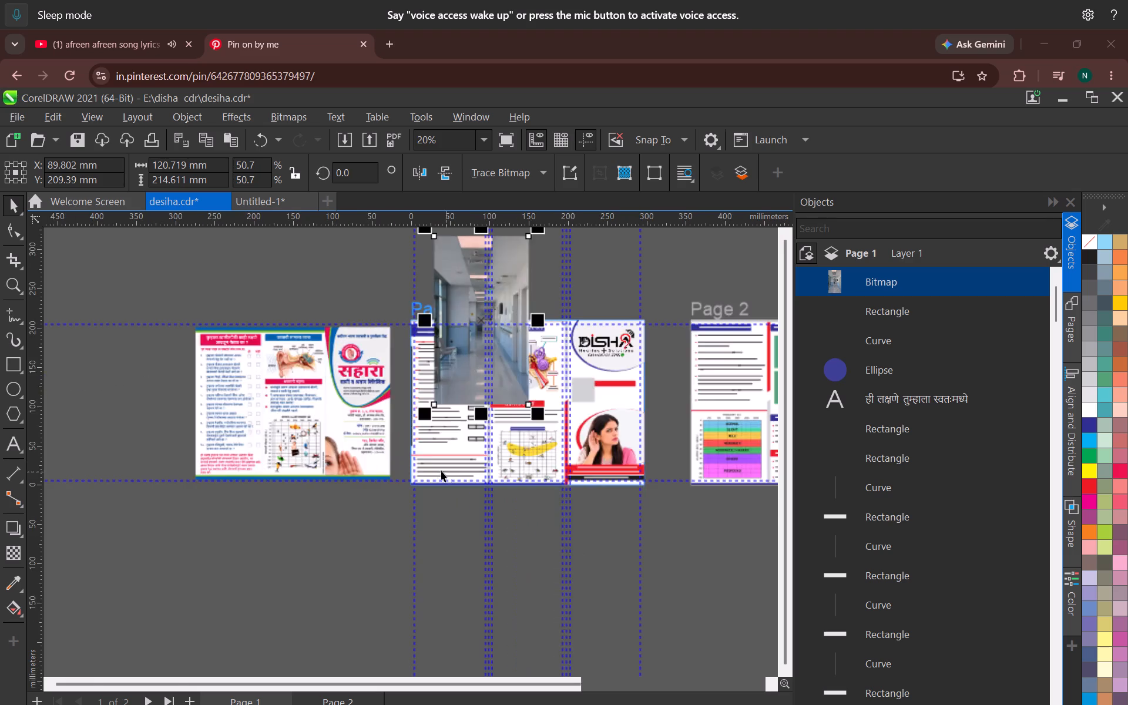
pyautogui.scroll(9, 441, 471)
pyautogui.moveTo(435, 405); pyautogui.dragTo(419, 355, button='middle')
pyautogui.moveTo(491, 269); pyautogui.dragTo(480, 284)
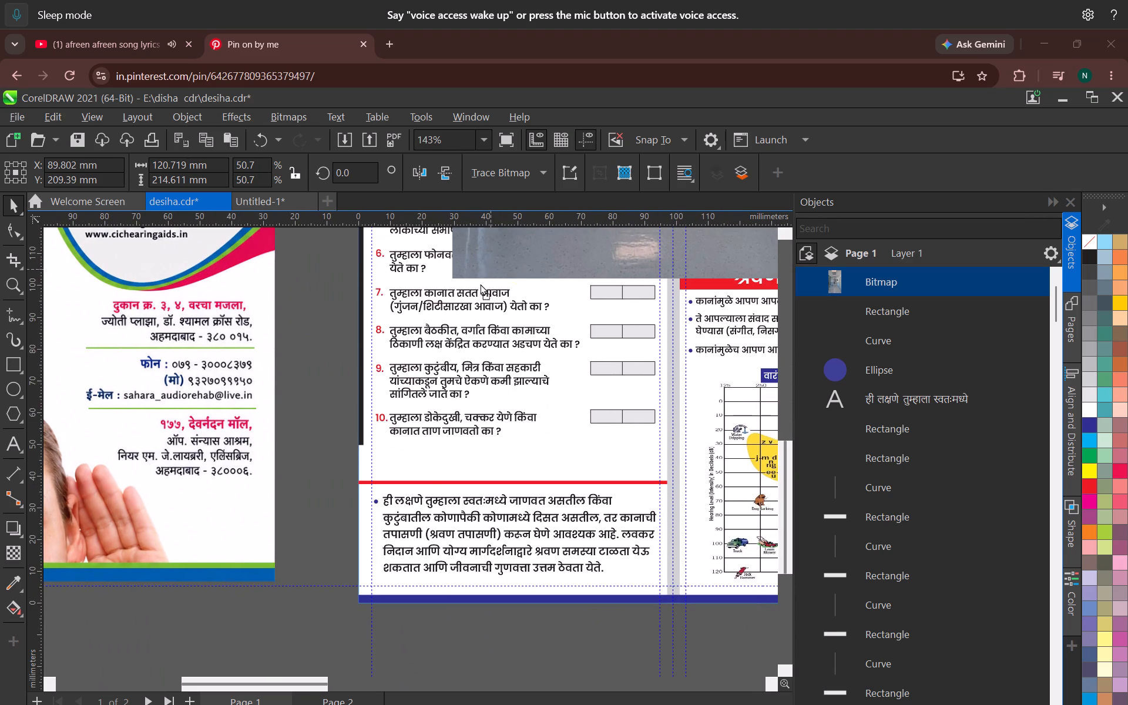
pyautogui.moveTo(480, 284); pyautogui.dragTo(419, 574)
pyautogui.moveTo(374, 587); pyautogui.dragTo(366, 596)
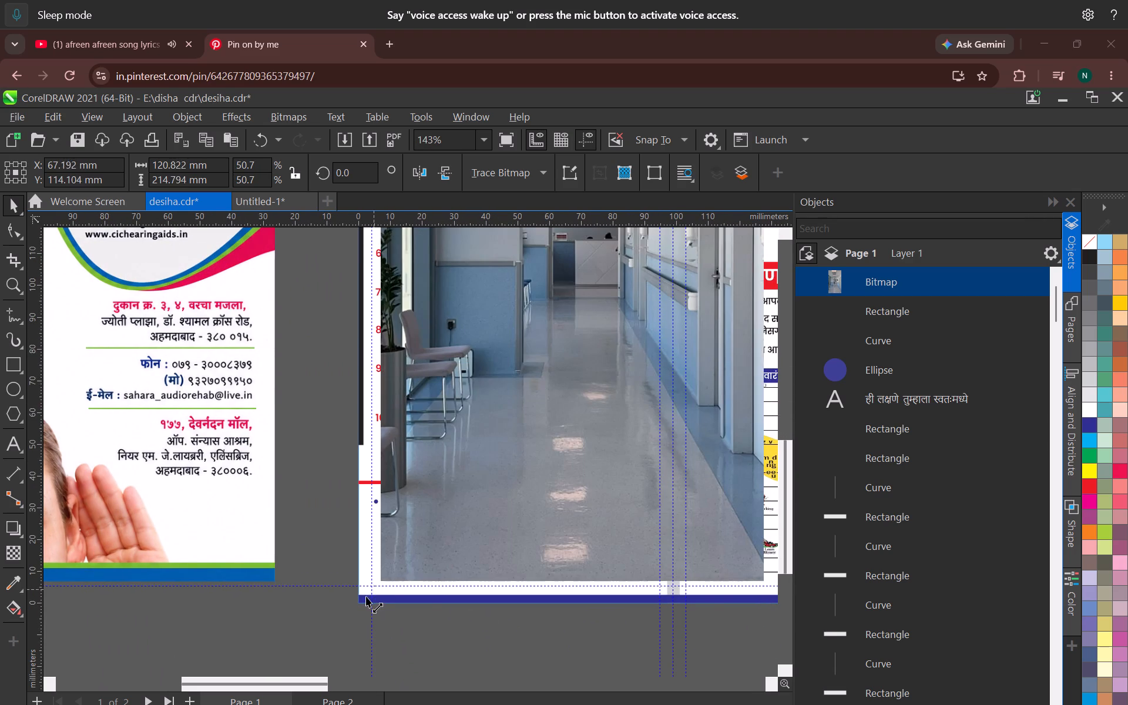
pyautogui.moveTo(366, 596); pyautogui.dragTo(358, 609)
pyautogui.scroll(-5, 435, 559)
pyautogui.scroll(8, 643, 632)
pyautogui.moveTo(620, 523); pyautogui.dragTo(534, 478)
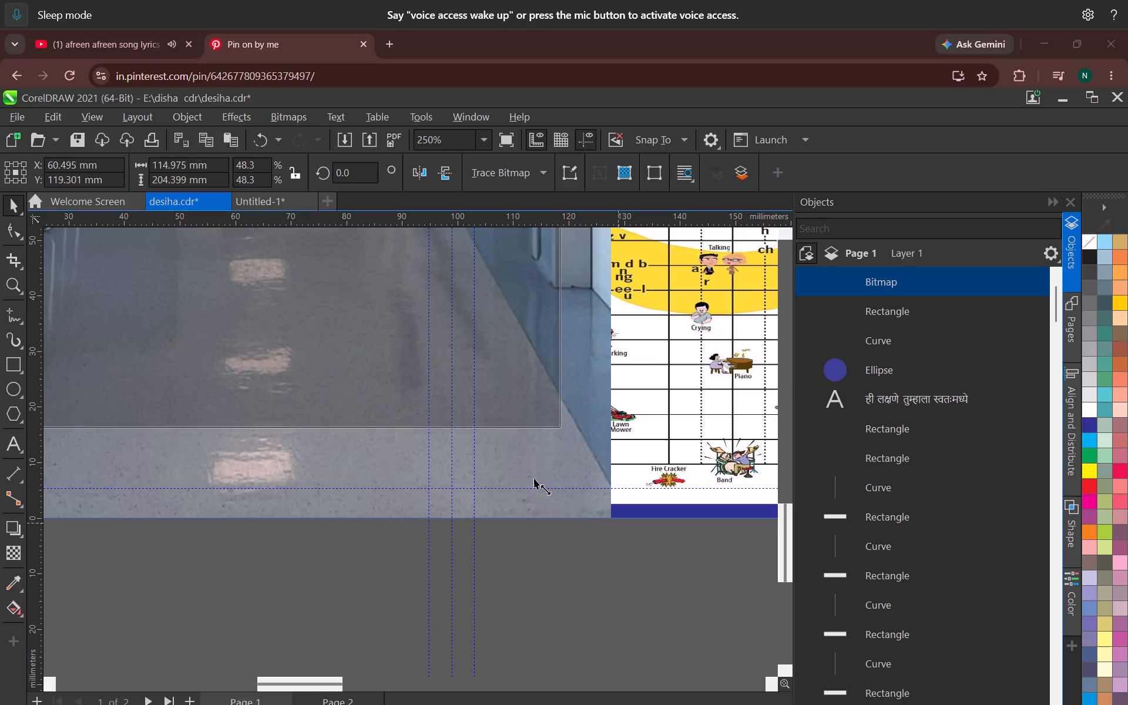
pyautogui.moveTo(534, 478); pyautogui.dragTo(461, 427)
# Bring the corridor image's upper edge down to page 1's top edge, making it about 159 mm tall.
pyautogui.scroll(-4, 433, 432)
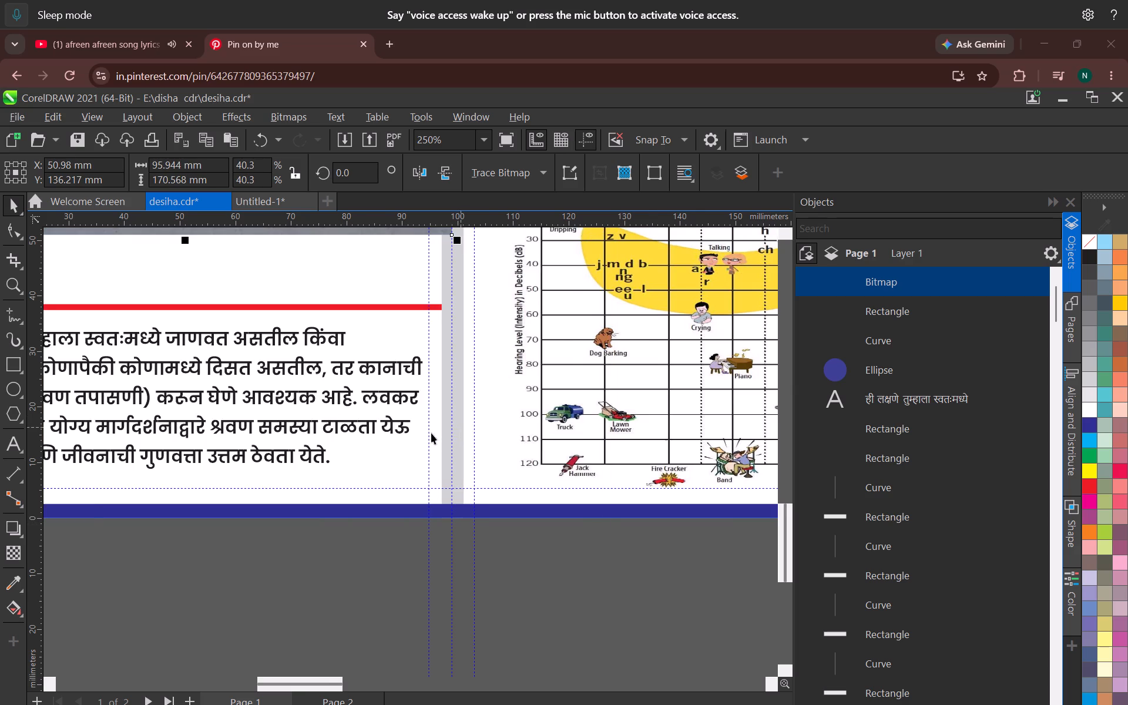
pyautogui.moveTo(431, 433); pyautogui.dragTo(522, 607, button='middle')
pyautogui.scroll(-8, 455, 405)
pyautogui.moveTo(444, 367); pyautogui.dragTo(494, 616, button='middle')
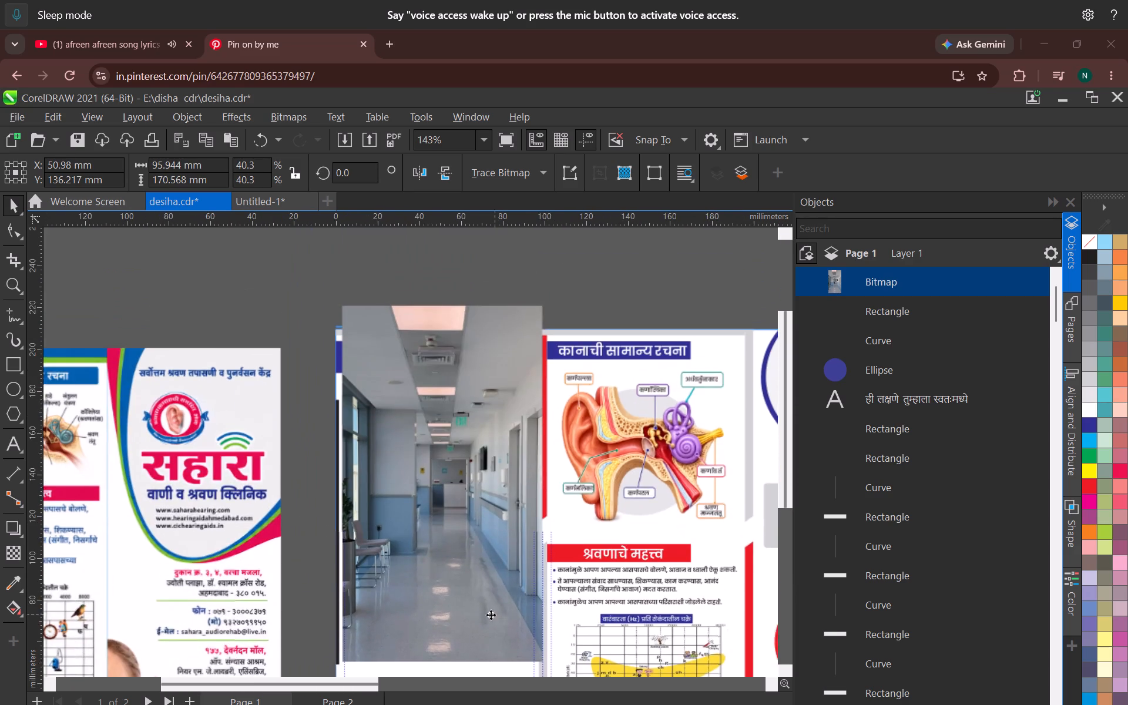
pyautogui.scroll(5, 448, 391)
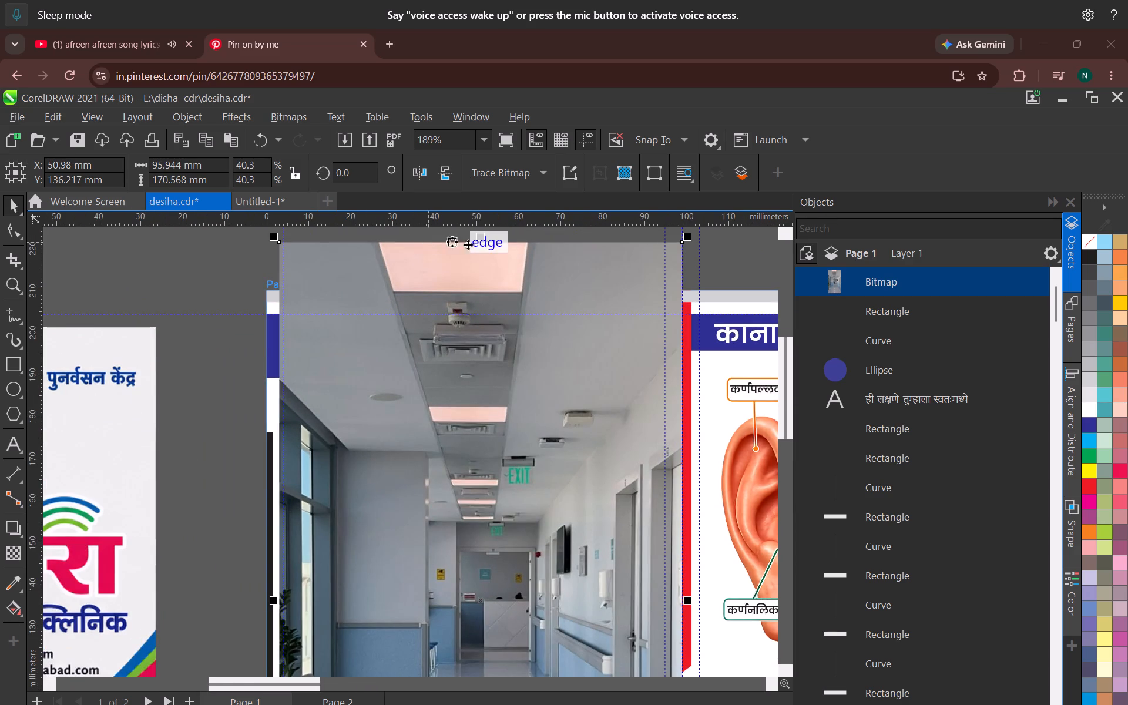
pyautogui.moveTo(484, 235); pyautogui.dragTo(488, 286)
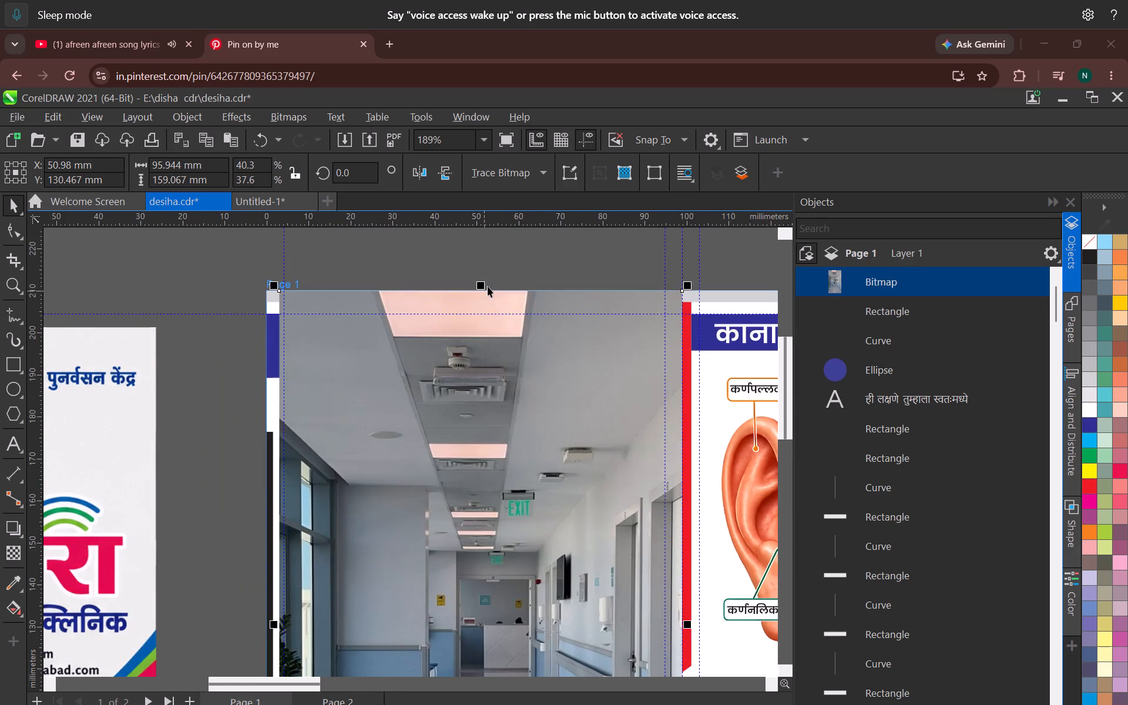
# Extend the corridor image to page 1's left and bottom edges so it fills the first panel at about 99 × 210 mm.
pyautogui.scroll(-3, 495, 382)
pyautogui.moveTo(494, 414); pyautogui.dragTo(499, 264, button='middle')
pyautogui.moveTo(454, 488); pyautogui.dragTo(446, 358, button='middle')
pyautogui.moveTo(411, 540); pyautogui.dragTo(424, 443, button='middle')
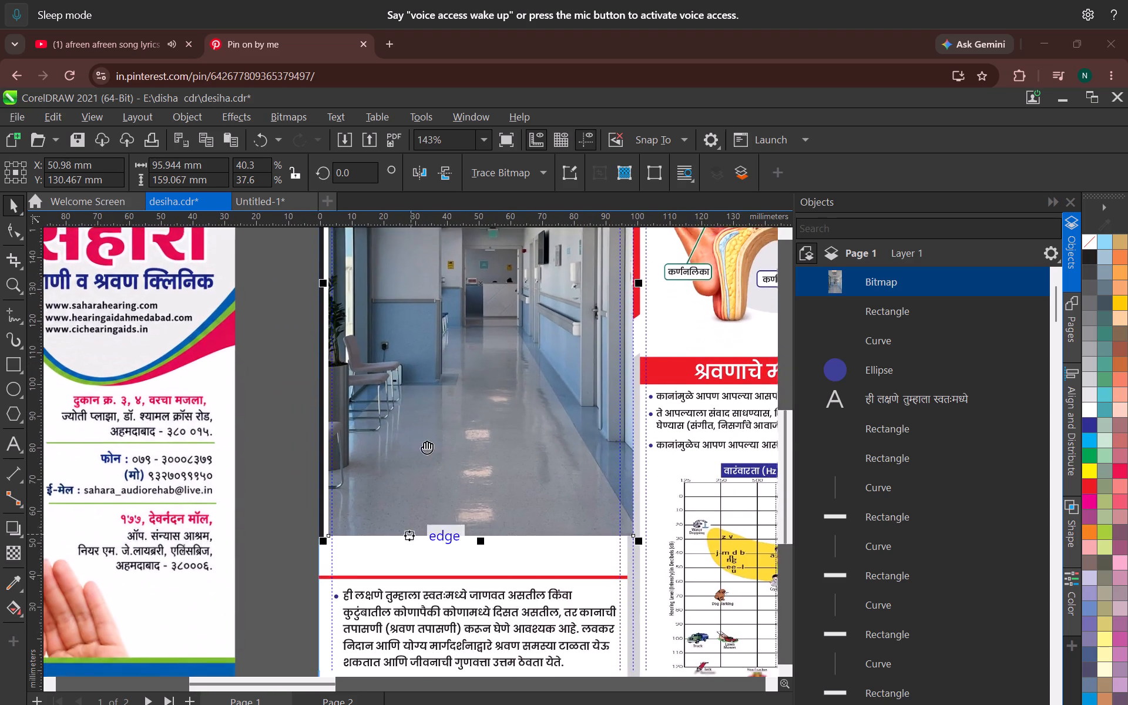
pyautogui.moveTo(424, 443); pyautogui.dragTo(428, 425, button='middle')
pyautogui.scroll(1, 357, 459)
pyautogui.moveTo(340, 426); pyautogui.dragTo(330, 456)
pyautogui.moveTo(516, 444); pyautogui.dragTo(516, 625)
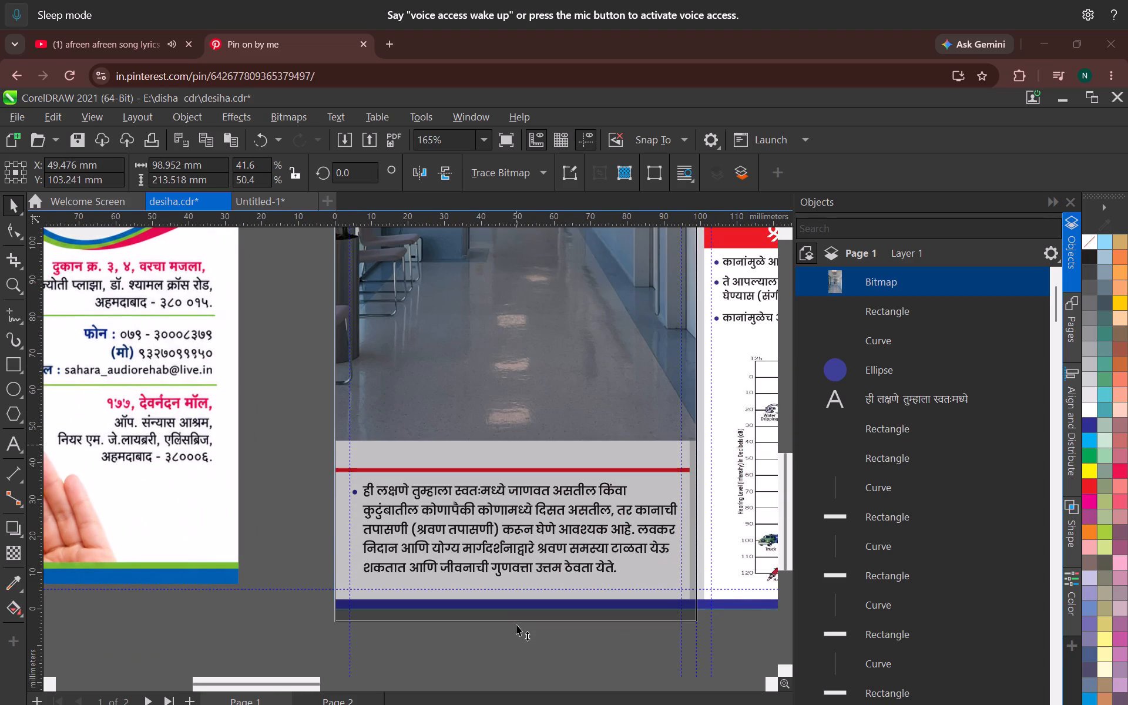
pyautogui.moveTo(516, 625); pyautogui.dragTo(516, 612)
# Move the corridor bitmap down page 1's Layer 1 stacking order, placing it between the white curve and the bottommost blue curve.
pyautogui.scroll(-7, 516, 605)
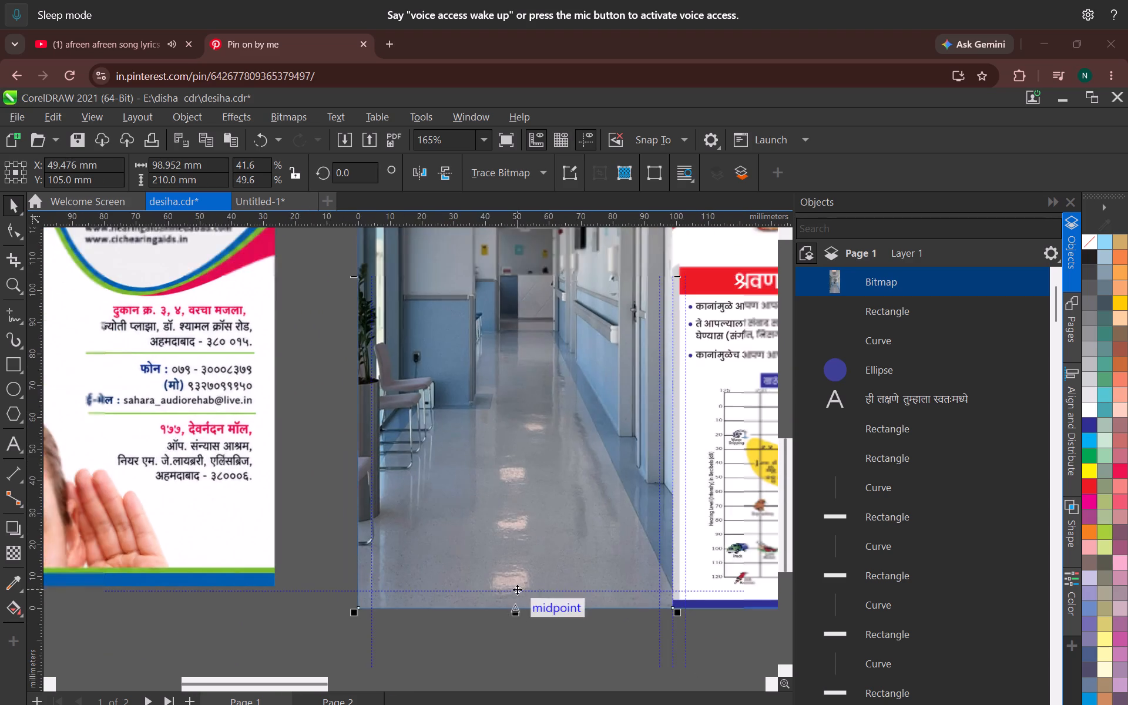
pyautogui.scroll(-7, 517, 589)
pyautogui.moveTo(837, 281); pyautogui.dragTo(887, 682)
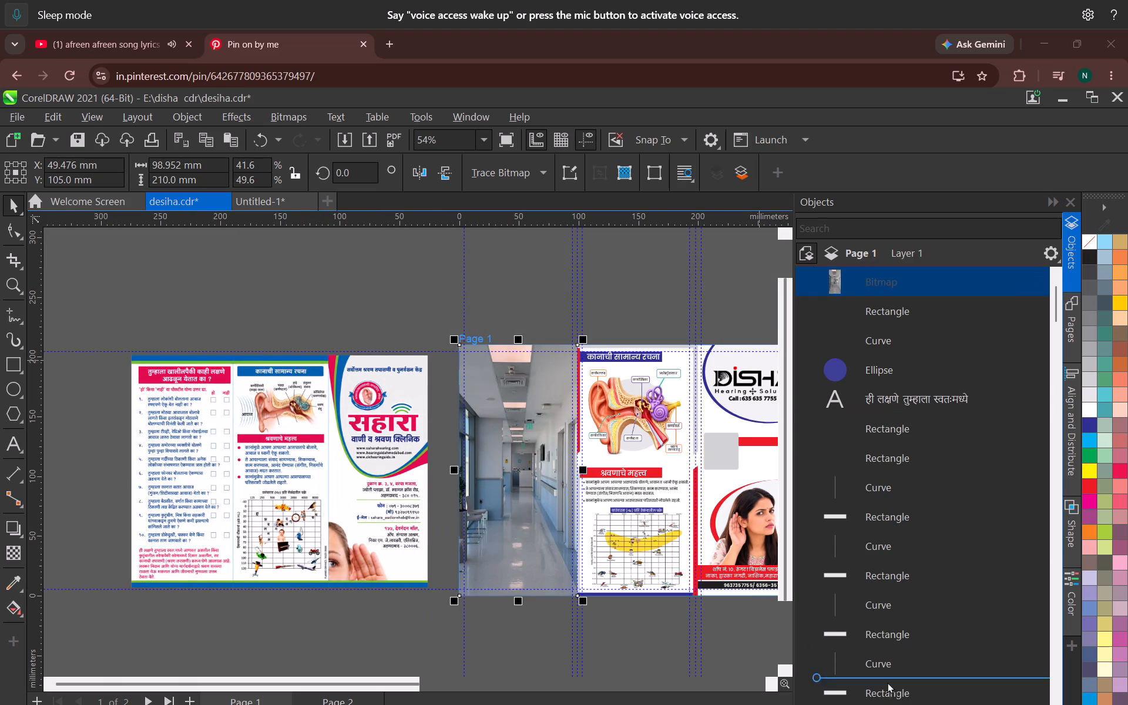
pyautogui.moveTo(887, 682); pyautogui.dragTo(892, 695)
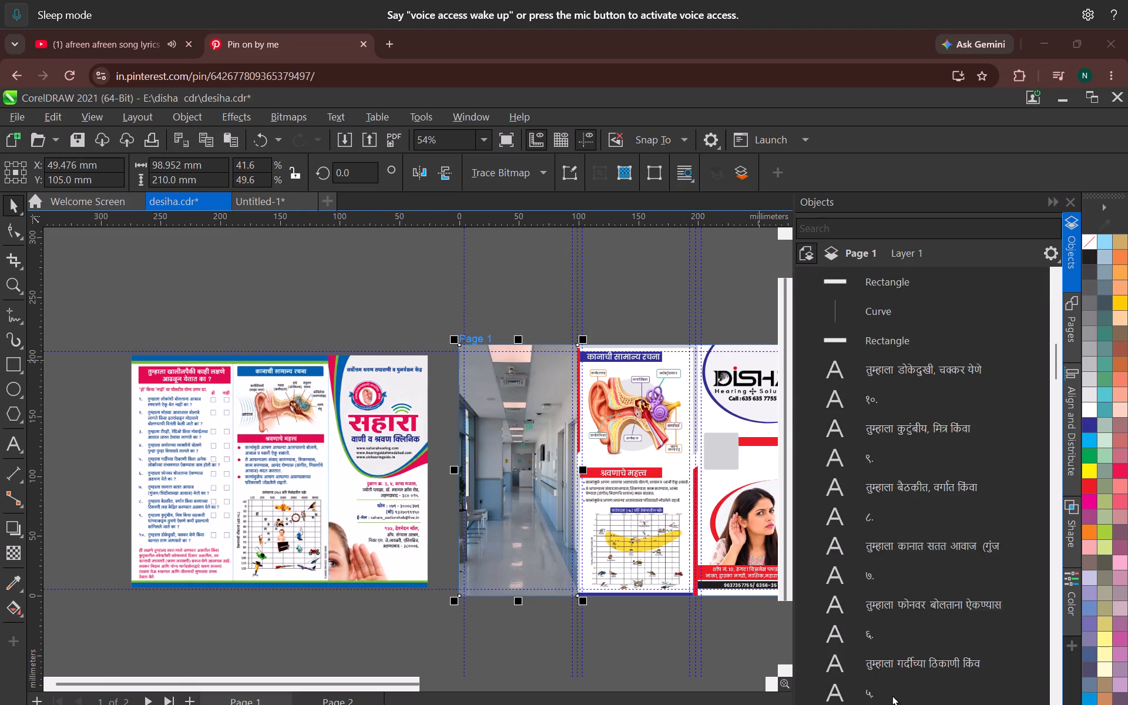
pyautogui.moveTo(892, 695); pyautogui.dragTo(892, 696)
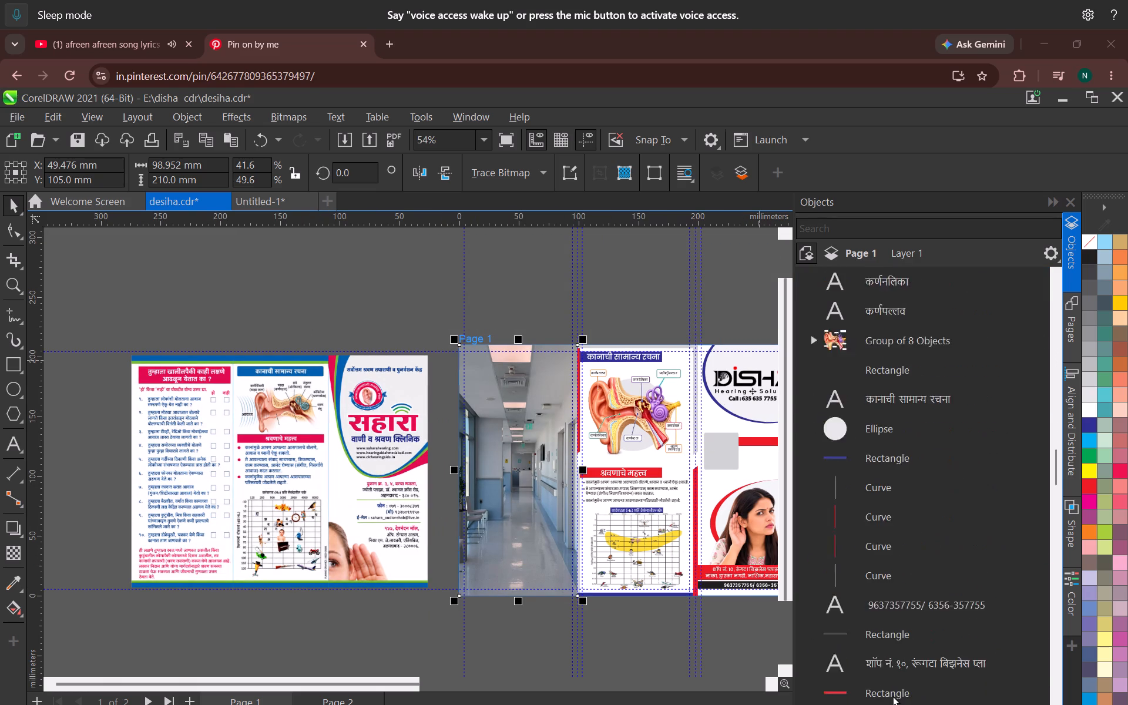
pyautogui.moveTo(892, 696); pyautogui.dragTo(853, 332)
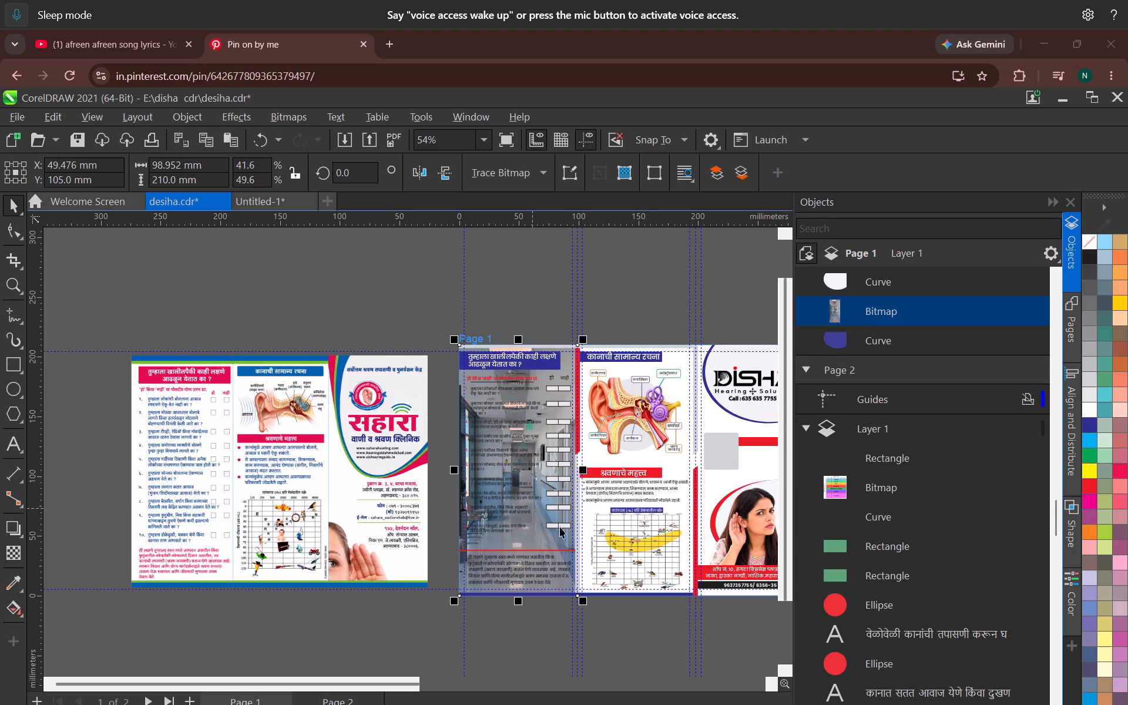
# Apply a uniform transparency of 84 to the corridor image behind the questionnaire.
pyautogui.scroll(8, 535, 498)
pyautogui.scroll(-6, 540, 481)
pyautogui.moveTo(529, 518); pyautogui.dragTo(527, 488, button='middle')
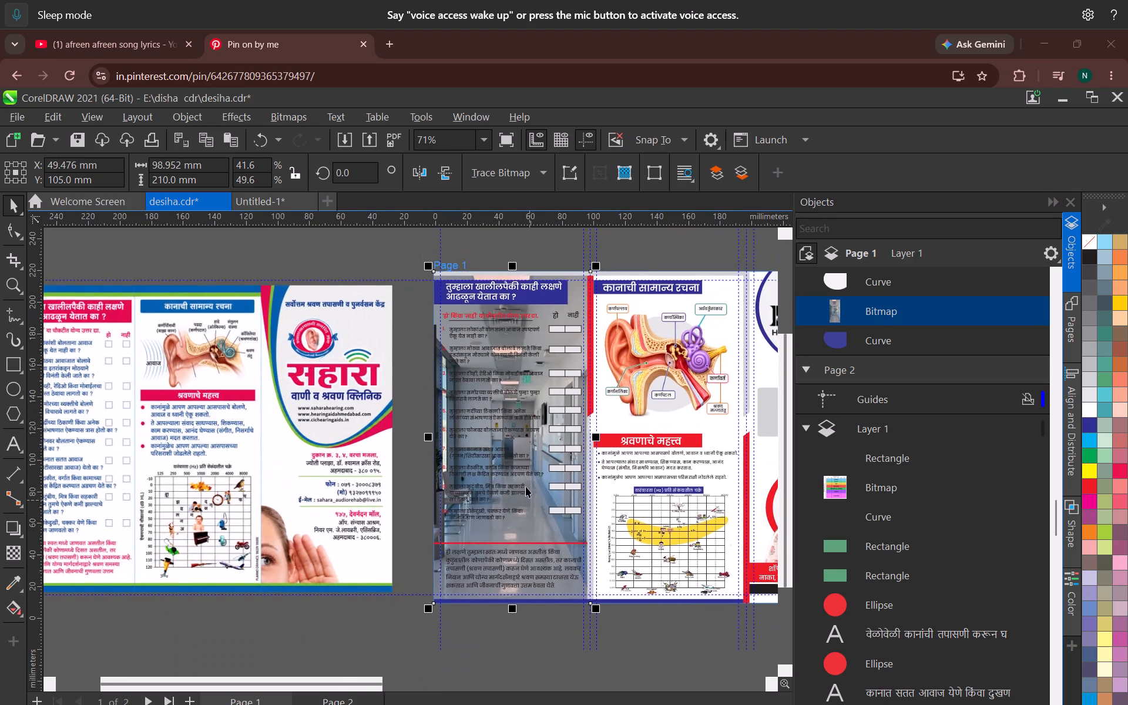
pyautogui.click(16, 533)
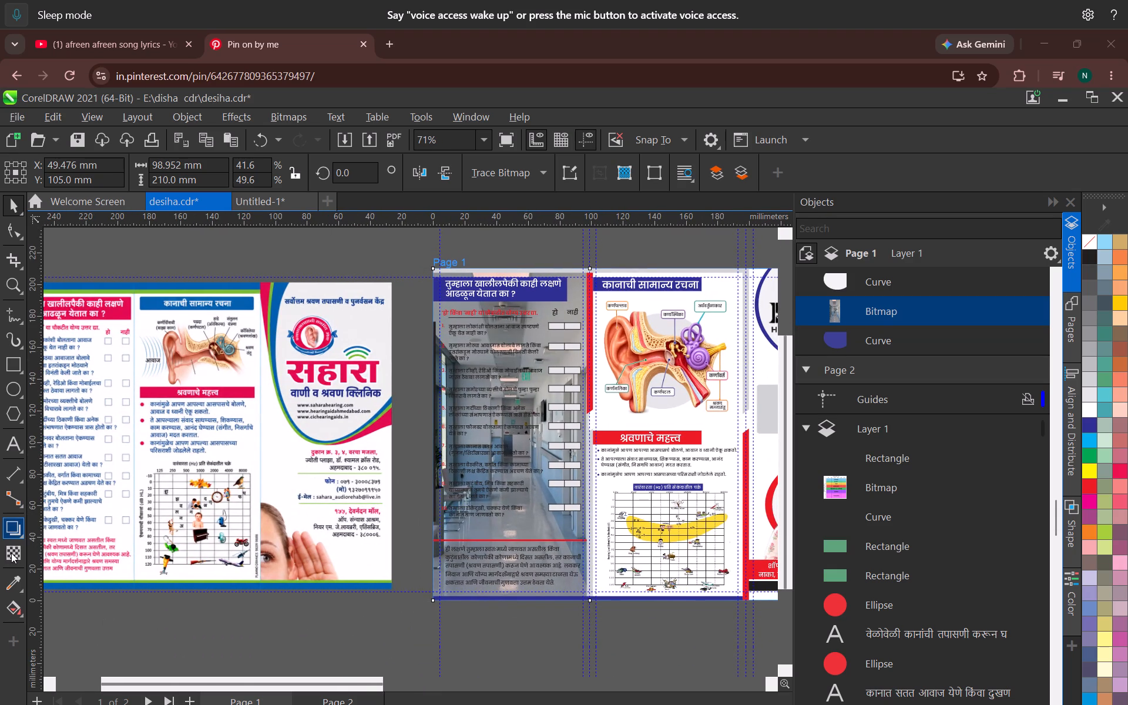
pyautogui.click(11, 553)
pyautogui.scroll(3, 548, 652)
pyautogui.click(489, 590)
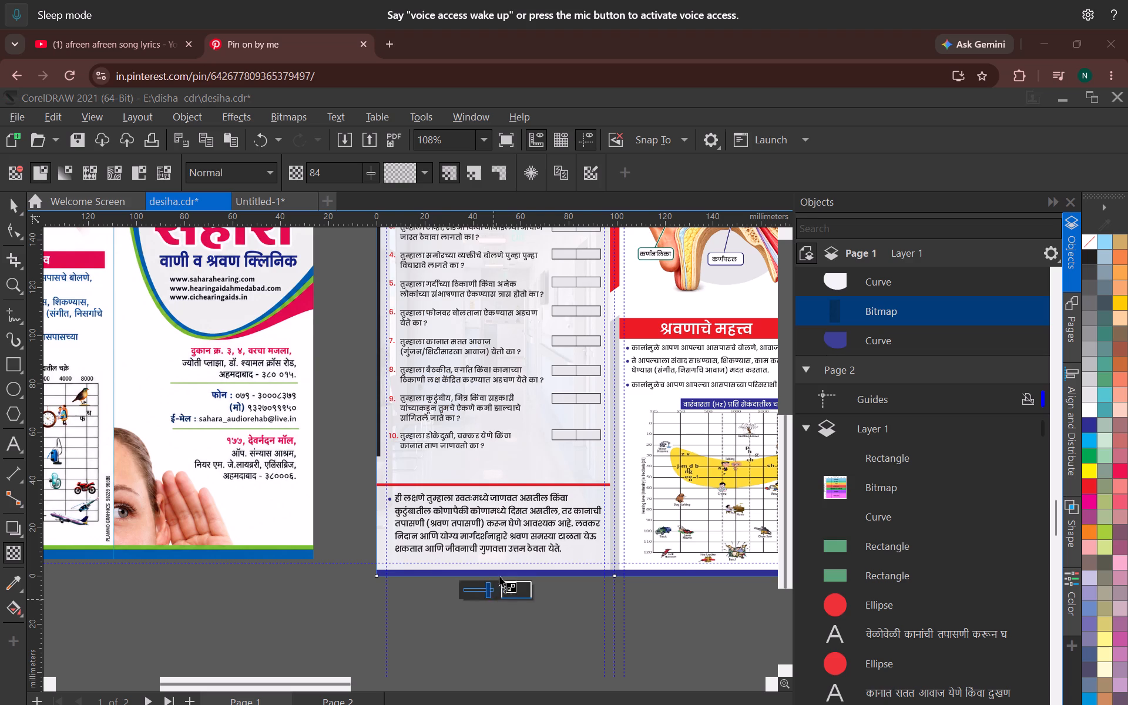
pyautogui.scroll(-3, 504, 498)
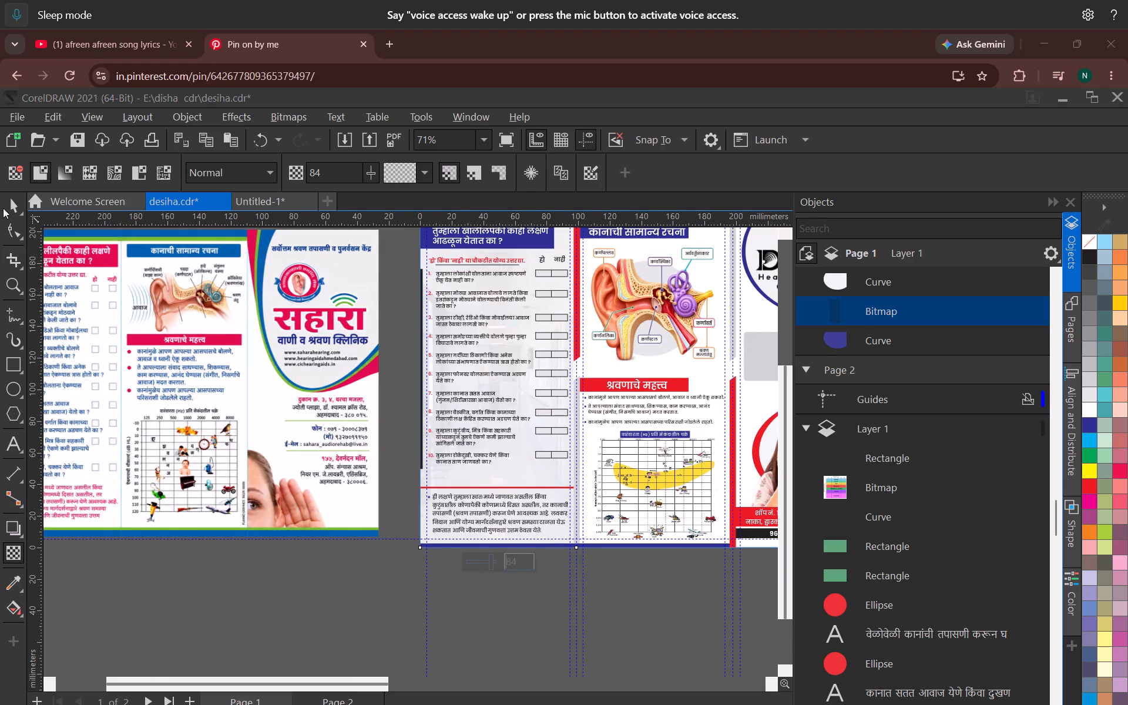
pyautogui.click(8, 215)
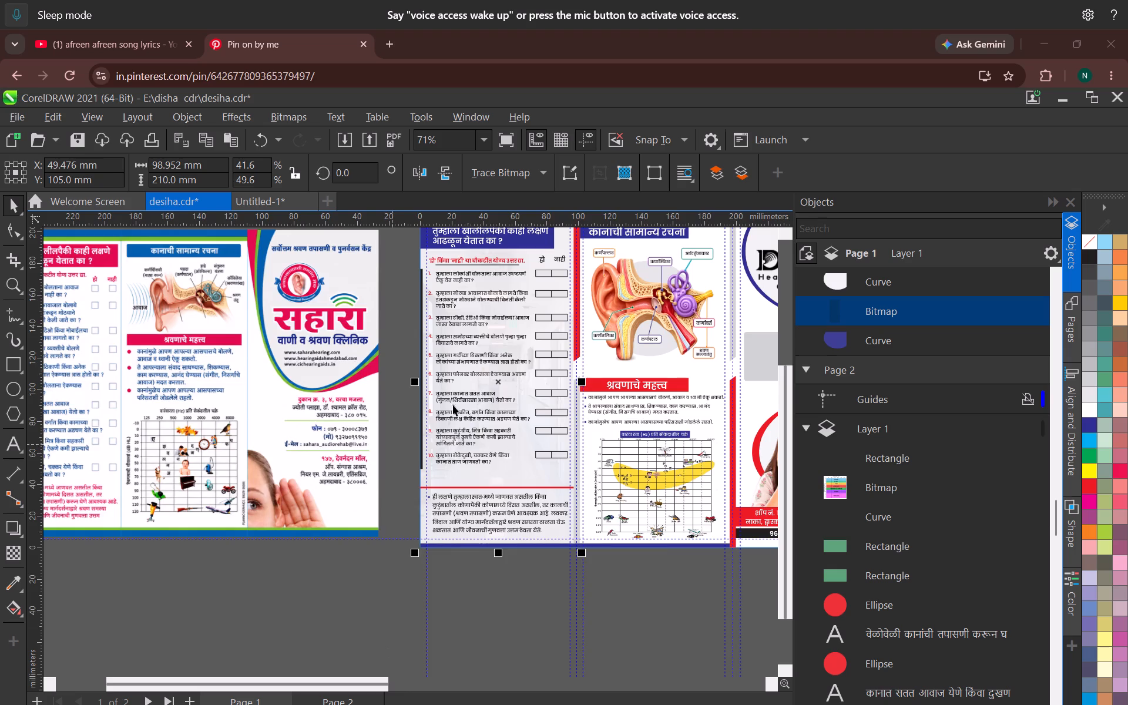
# Examine the questionnaire panel's legibility over the faded corridor image, from its heading down to the bottom note.
pyautogui.scroll(-3, 474, 392)
pyautogui.moveTo(480, 380); pyautogui.dragTo(419, 428, button='middle')
pyautogui.scroll(1, 480, 380)
pyautogui.scroll(7, 371, 452)
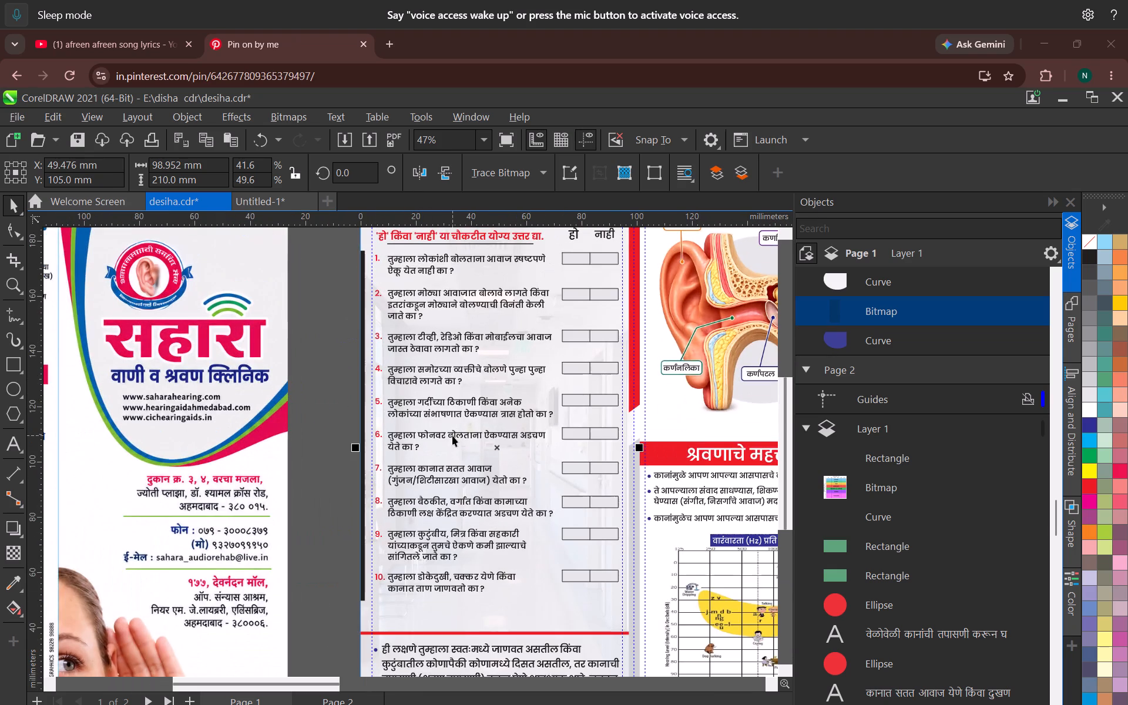
pyautogui.scroll(-2, 472, 499)
pyautogui.moveTo(471, 508); pyautogui.dragTo(474, 288, button='middle')
pyautogui.scroll(6, 551, 617)
pyautogui.moveTo(387, 414); pyautogui.dragTo(437, 648, button='middle')
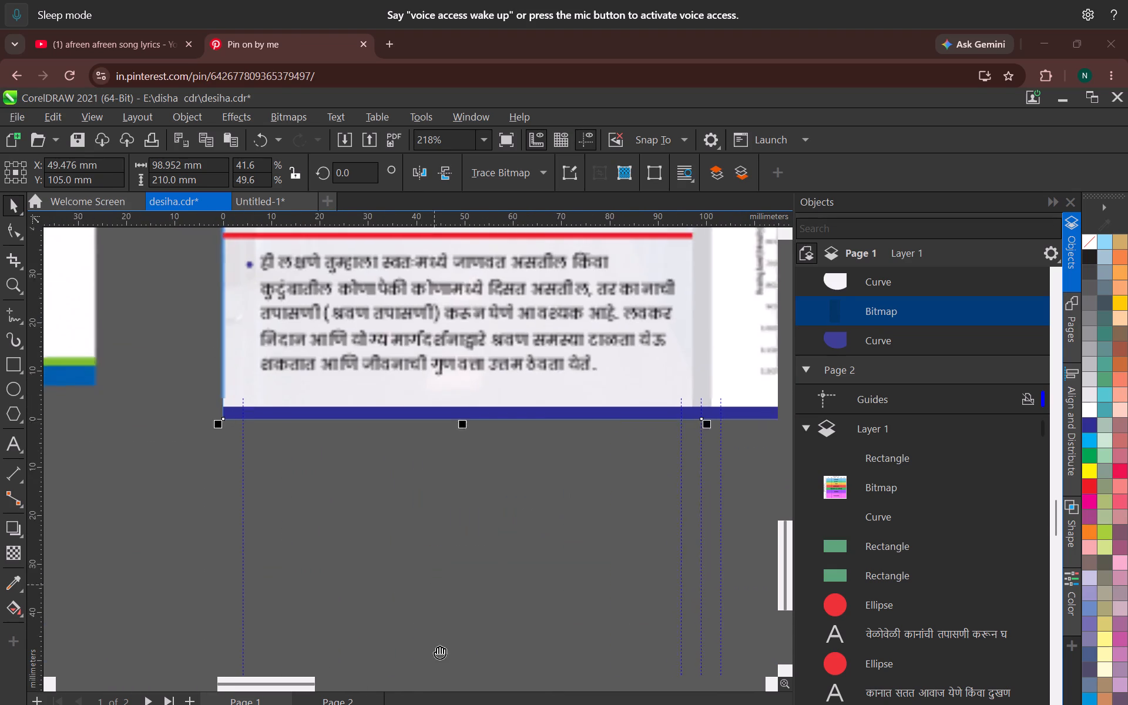
pyautogui.moveTo(437, 648); pyautogui.dragTo(437, 649, button='middle')
pyautogui.scroll(-5, 439, 493)
pyautogui.moveTo(476, 406); pyautogui.dragTo(494, 612, button='middle')
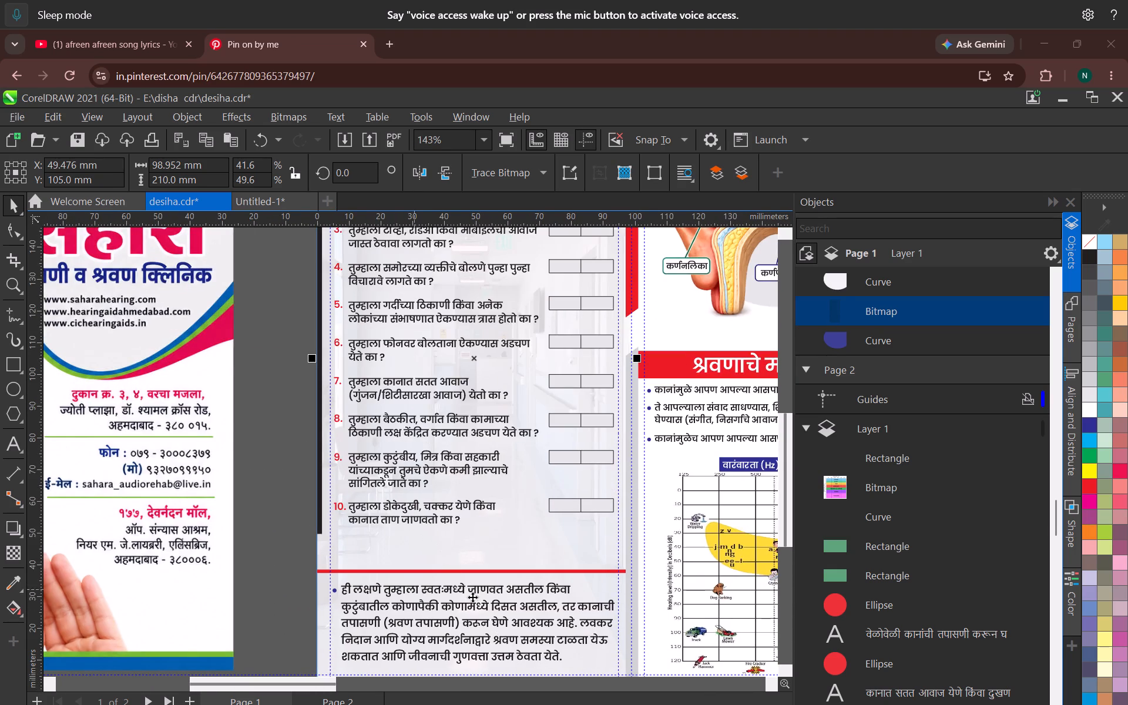
pyautogui.scroll(-2, 472, 597)
pyautogui.moveTo(468, 575); pyautogui.dragTo(459, 418, button='middle')
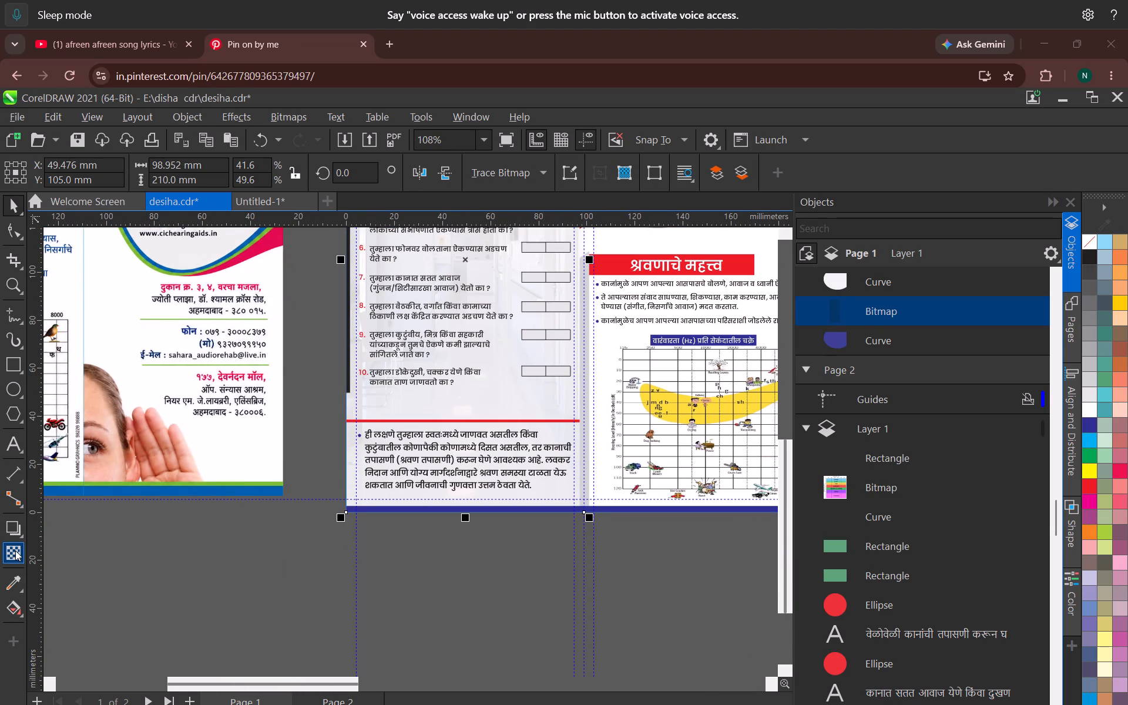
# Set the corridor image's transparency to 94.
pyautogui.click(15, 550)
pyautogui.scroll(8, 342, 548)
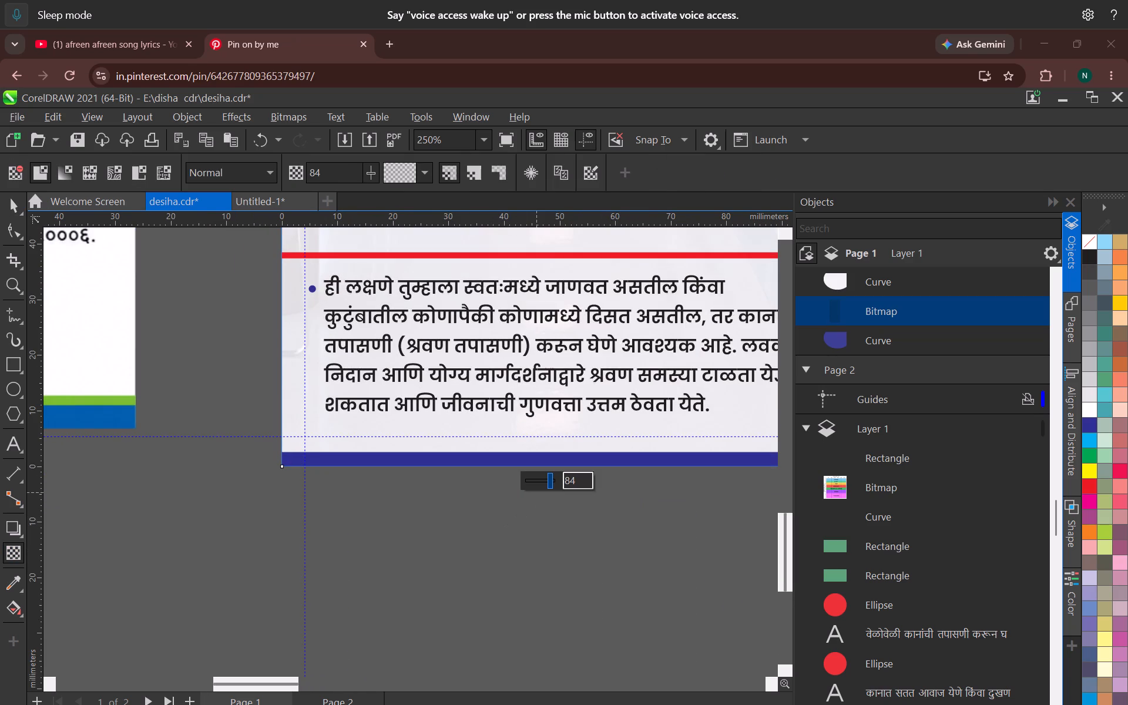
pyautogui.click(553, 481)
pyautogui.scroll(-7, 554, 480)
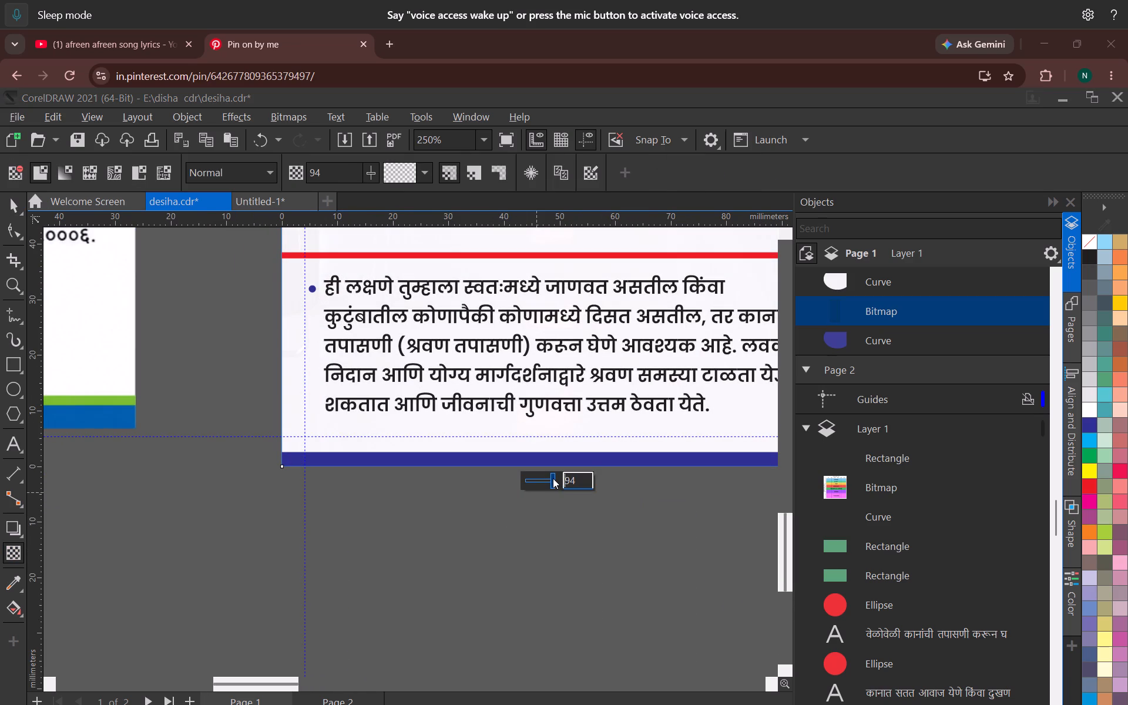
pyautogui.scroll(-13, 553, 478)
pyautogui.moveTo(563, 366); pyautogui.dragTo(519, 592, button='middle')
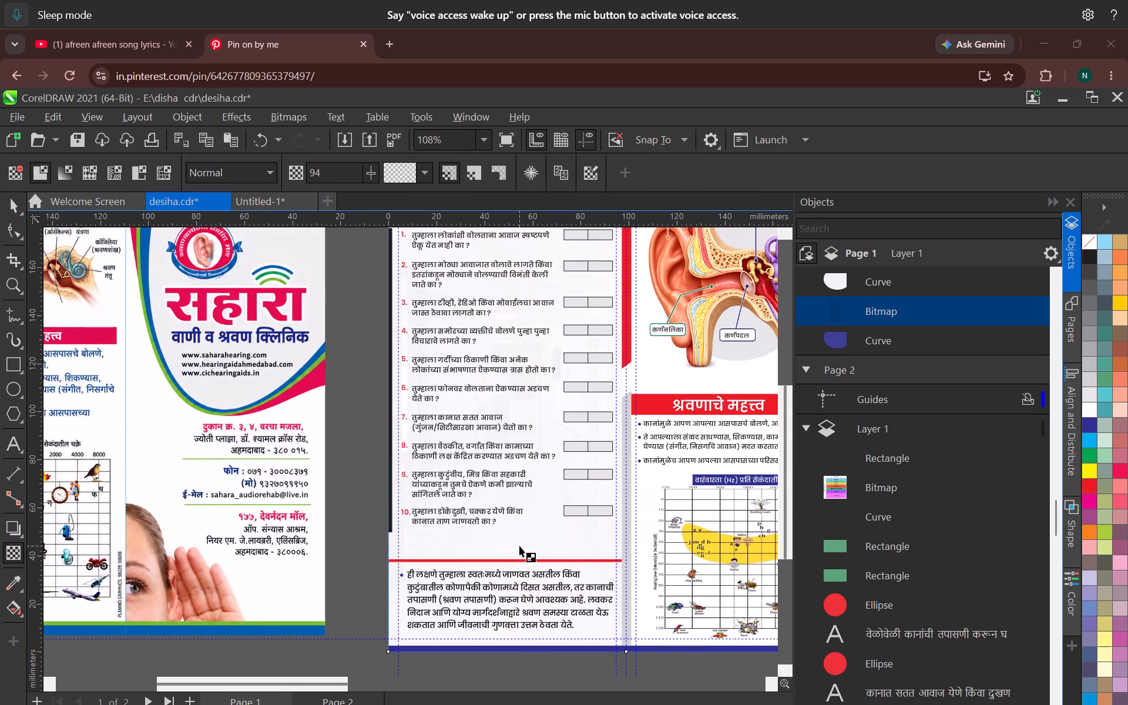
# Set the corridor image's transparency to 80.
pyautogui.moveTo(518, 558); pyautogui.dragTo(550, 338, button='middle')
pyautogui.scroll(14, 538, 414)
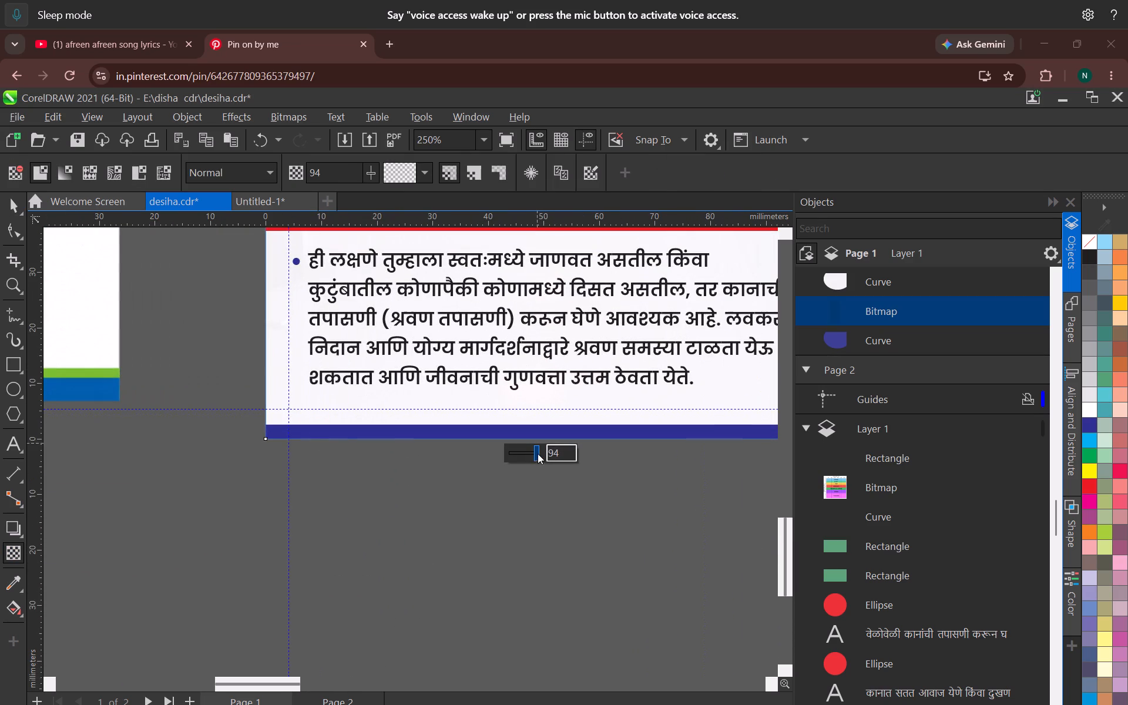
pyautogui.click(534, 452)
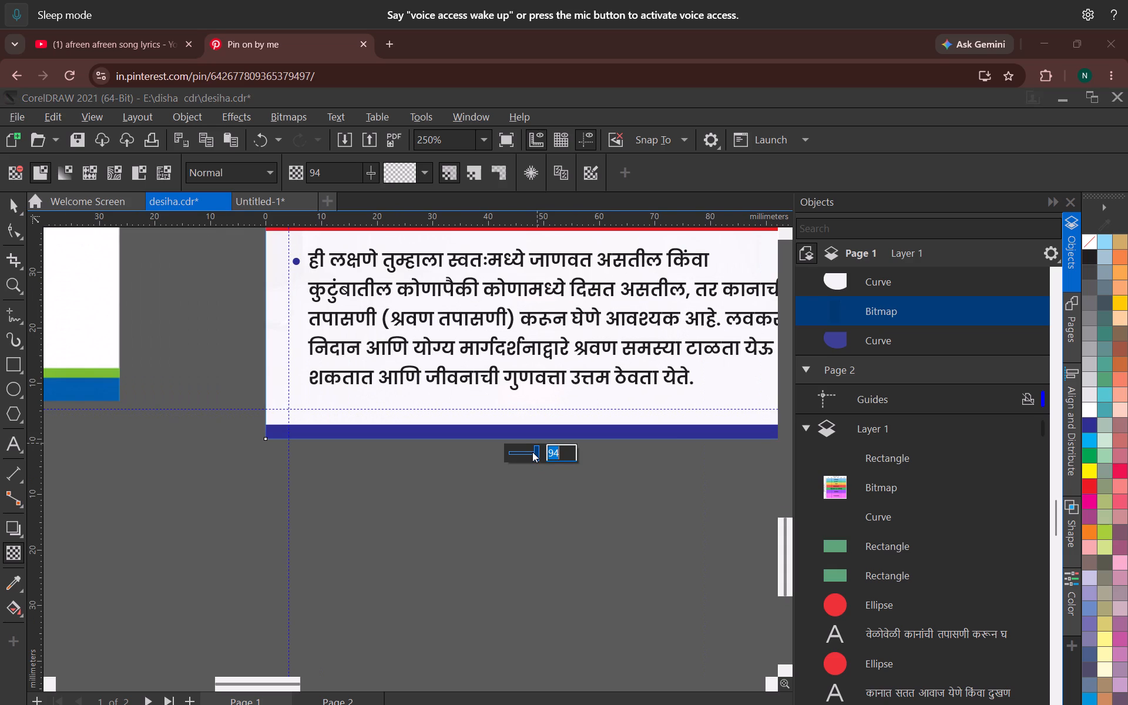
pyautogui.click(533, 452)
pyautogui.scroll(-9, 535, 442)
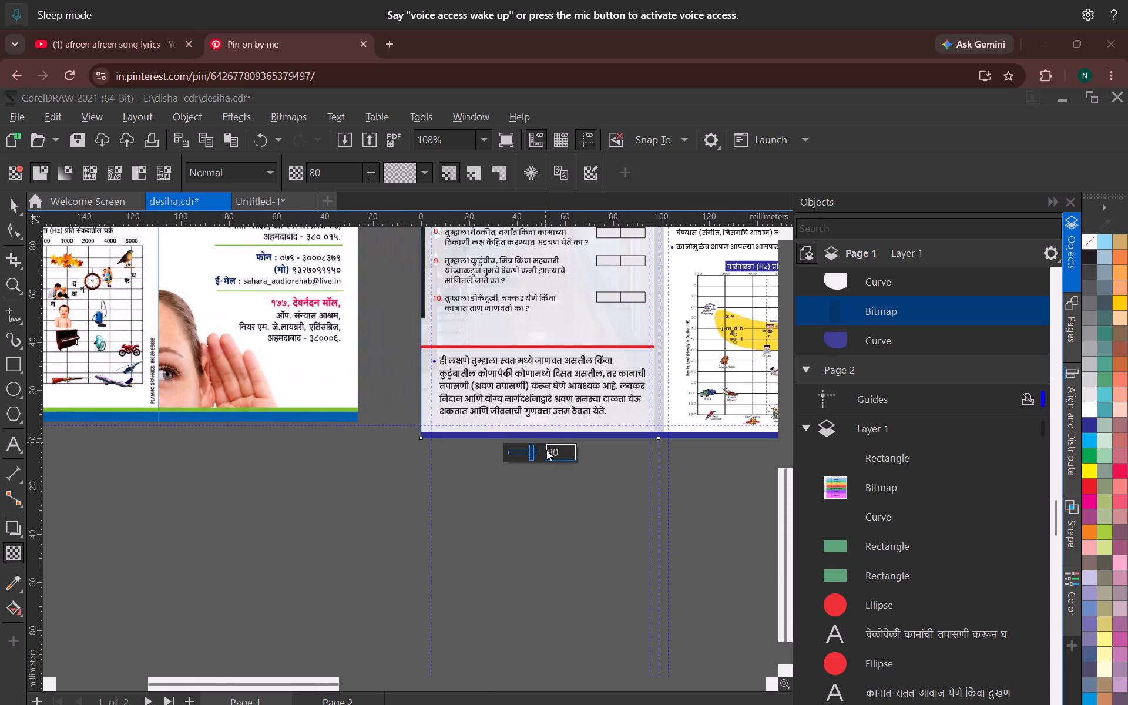
# Set the corridor image's transparency to 88 and deselect it.
pyautogui.scroll(4, 546, 451)
pyautogui.click(559, 454)
pyautogui.press('BackSpace')
pyautogui.press('8')
pyautogui.press('Return')
pyautogui.scroll(-3, 609, 424)
pyautogui.click(6, 201)
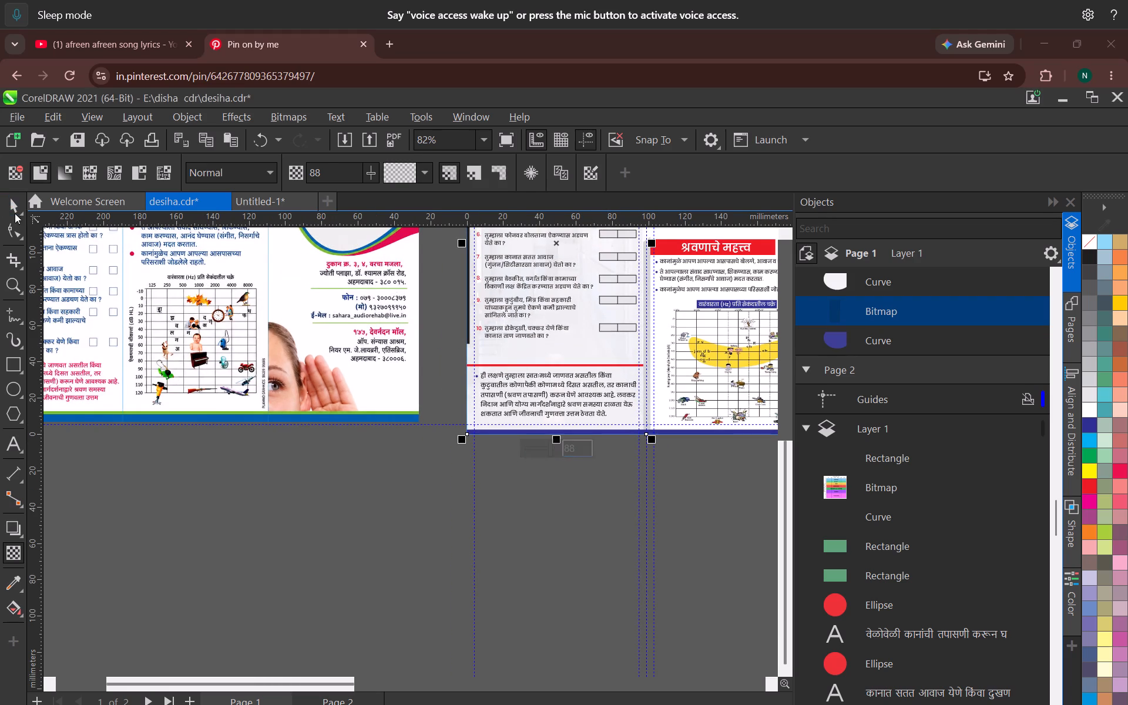
pyautogui.moveTo(530, 318); pyautogui.dragTo(489, 564, button='middle')
pyautogui.click(495, 266)
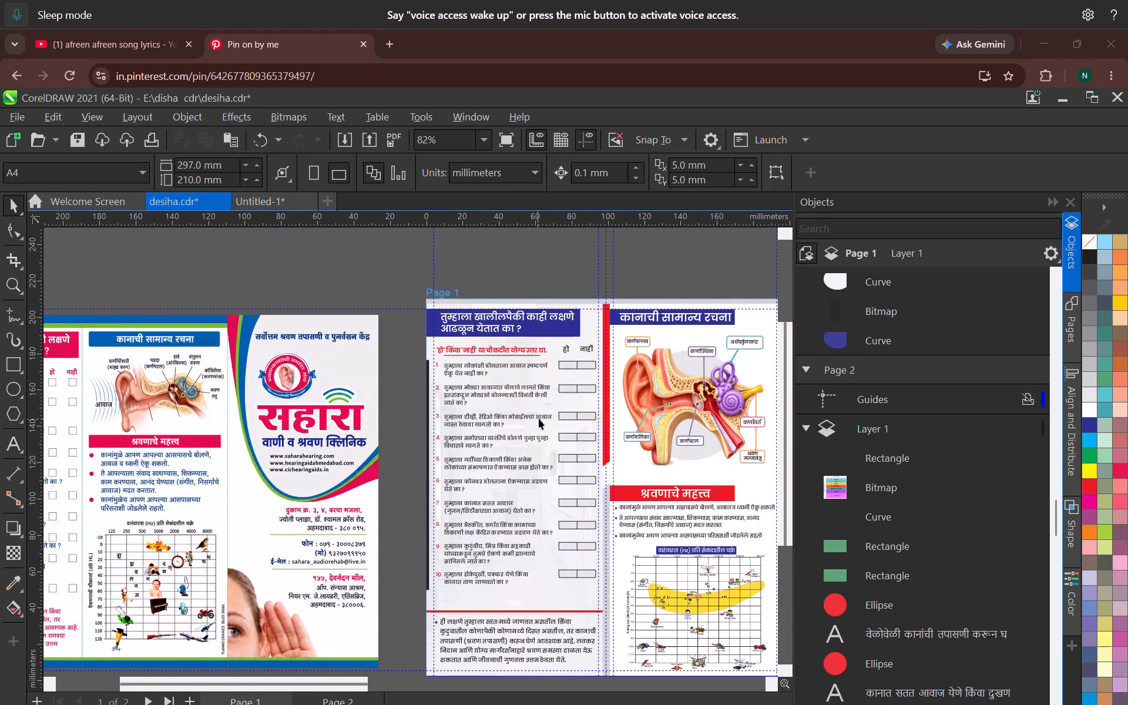
# Review page 1 with its faded corridor background and save desiha.cdr.
pyautogui.scroll(7, 539, 418)
pyautogui.scroll(-11, 556, 399)
pyautogui.moveTo(558, 502); pyautogui.dragTo(488, 460, button='middle')
pyautogui.scroll(-1, 545, 496)
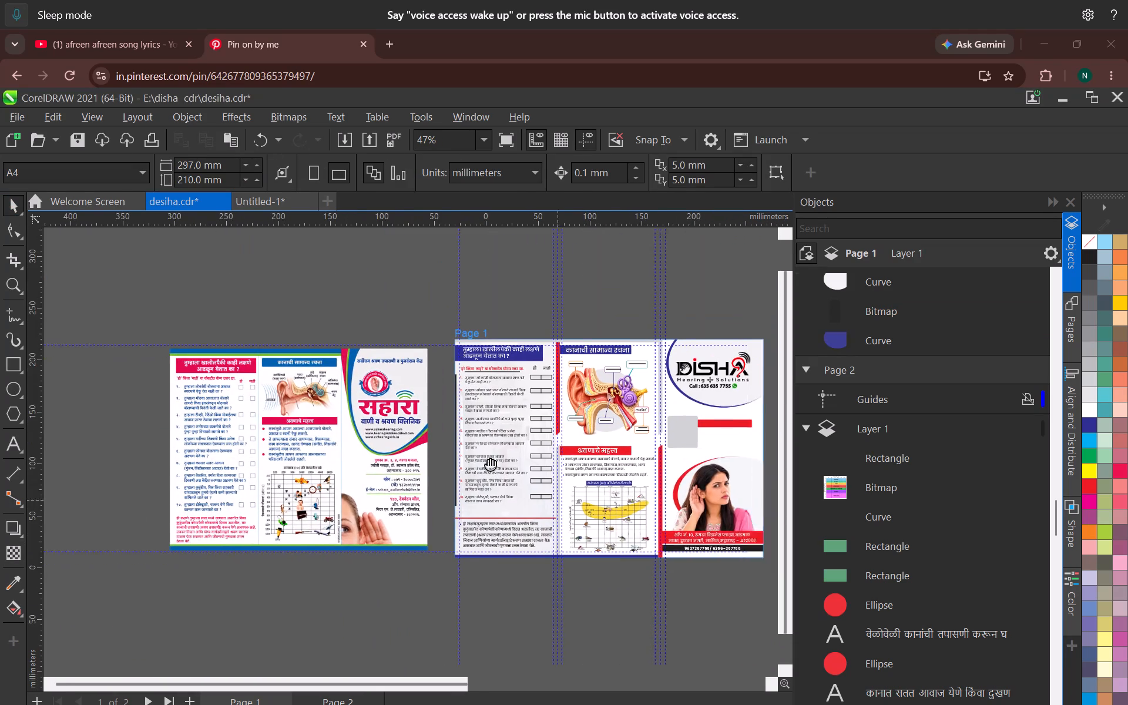
pyautogui.moveTo(488, 460); pyautogui.dragTo(452, 421, button='middle')
pyautogui.click(432, 567)
pyautogui.hotkey('ctrl', 's')
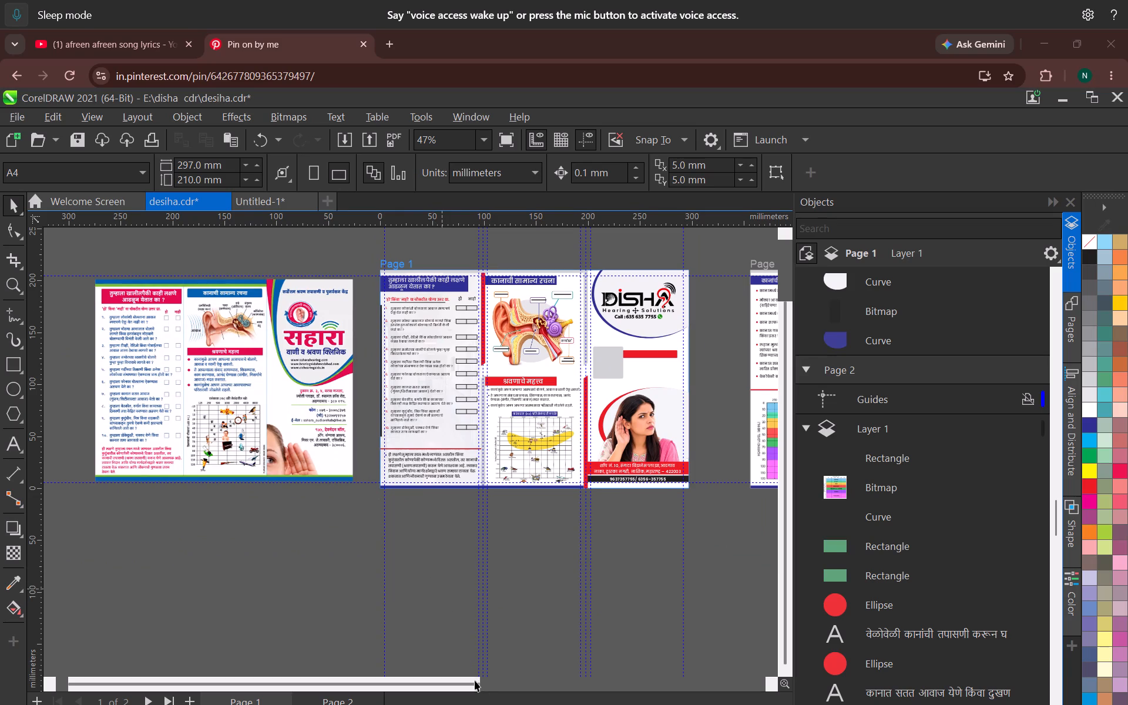
# Inspect the corridor image's edge where the questionnaire panel meets the ear-anatomy panel on page 1.
pyautogui.scroll(11, 472, 414)
pyautogui.moveTo(502, 378); pyautogui.dragTo(484, 605, button='middle')
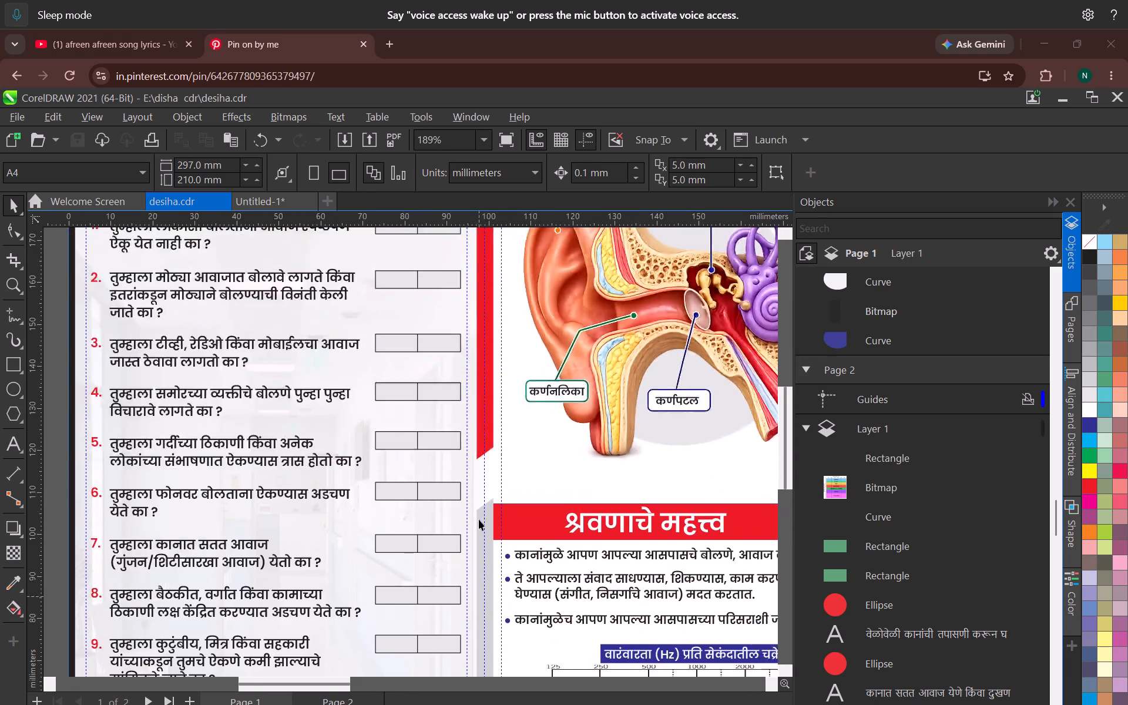
pyautogui.scroll(7, 479, 527)
pyautogui.click(462, 352)
pyautogui.moveTo(493, 643); pyautogui.dragTo(493, 509, button='middle')
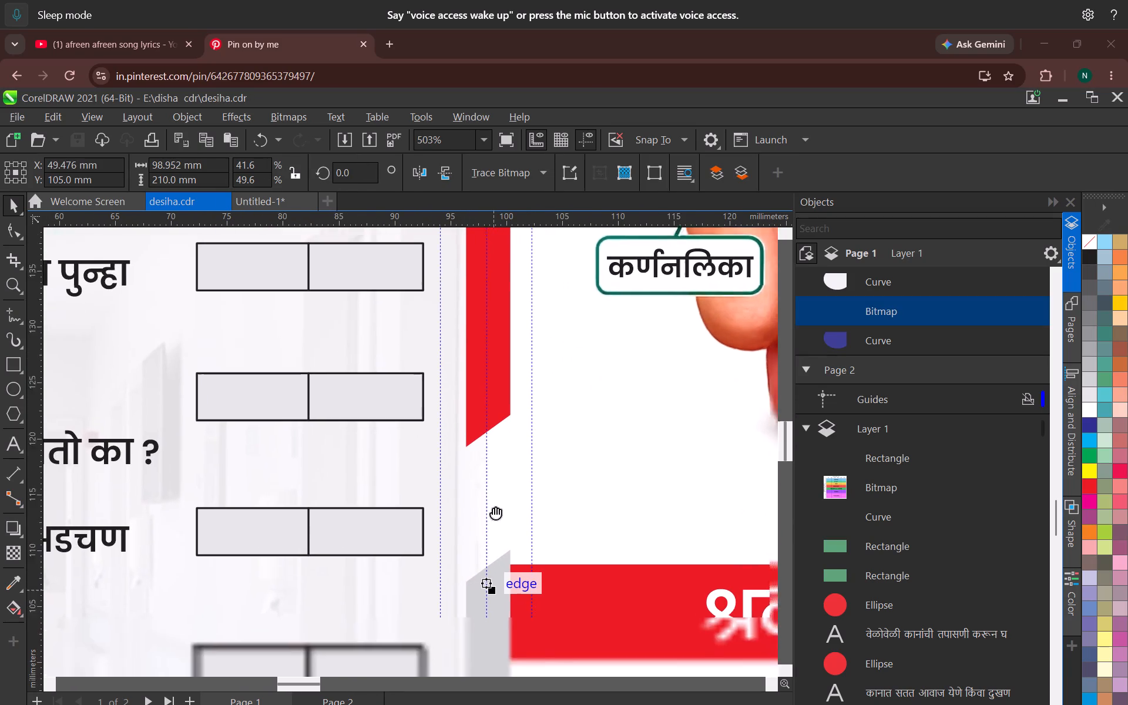
pyautogui.moveTo(493, 509); pyautogui.dragTo(500, 492, button='middle')
pyautogui.moveTo(506, 498); pyautogui.dragTo(505, 526)
pyautogui.scroll(-19, 511, 537)
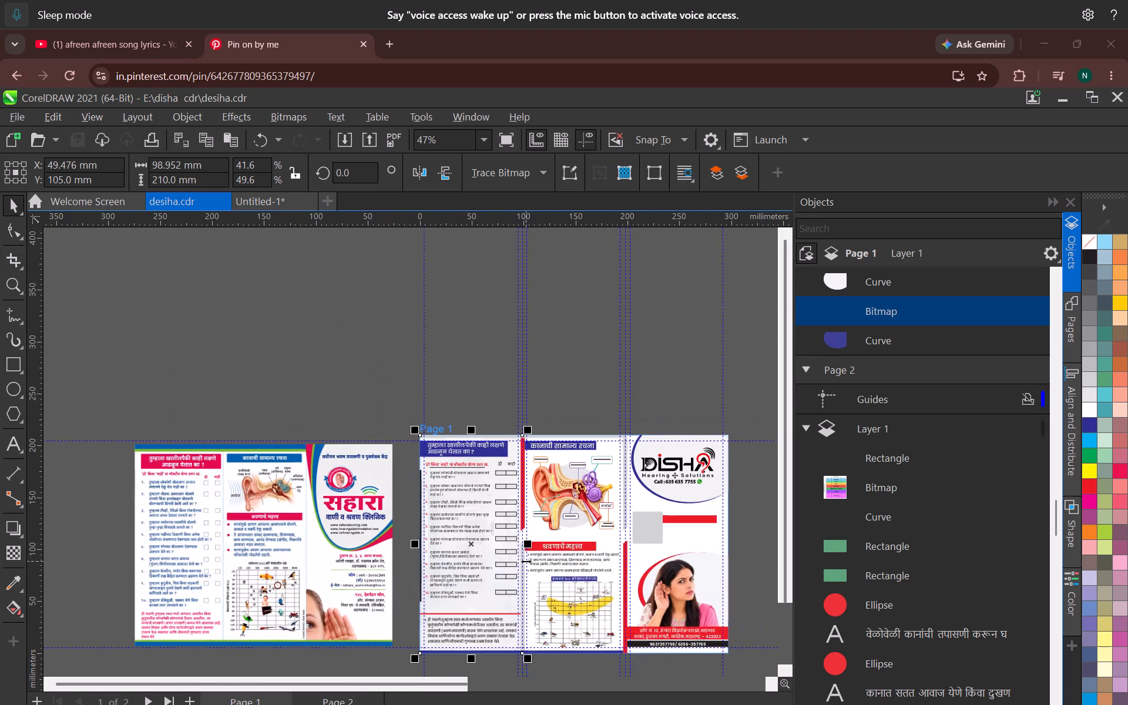
pyautogui.moveTo(523, 558); pyautogui.dragTo(490, 426, button='middle')
# Deselect the corridor image and save desiha.cdr again.
pyautogui.click(544, 579)
pyautogui.hotkey('ctrl', 's')
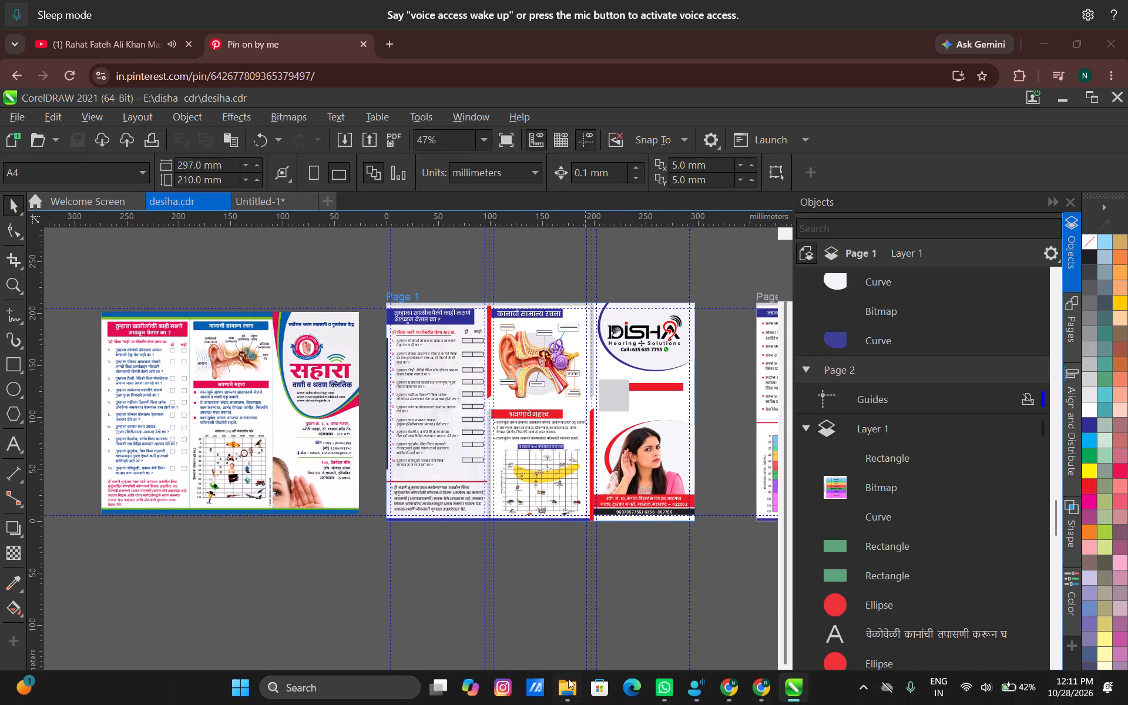
# Switch to Pinterest in Chrome and search for "hear checking machines".
pyautogui.scroll(3, 625, 476)
pyautogui.moveTo(615, 481); pyautogui.dragTo(330, 499, button='middle')
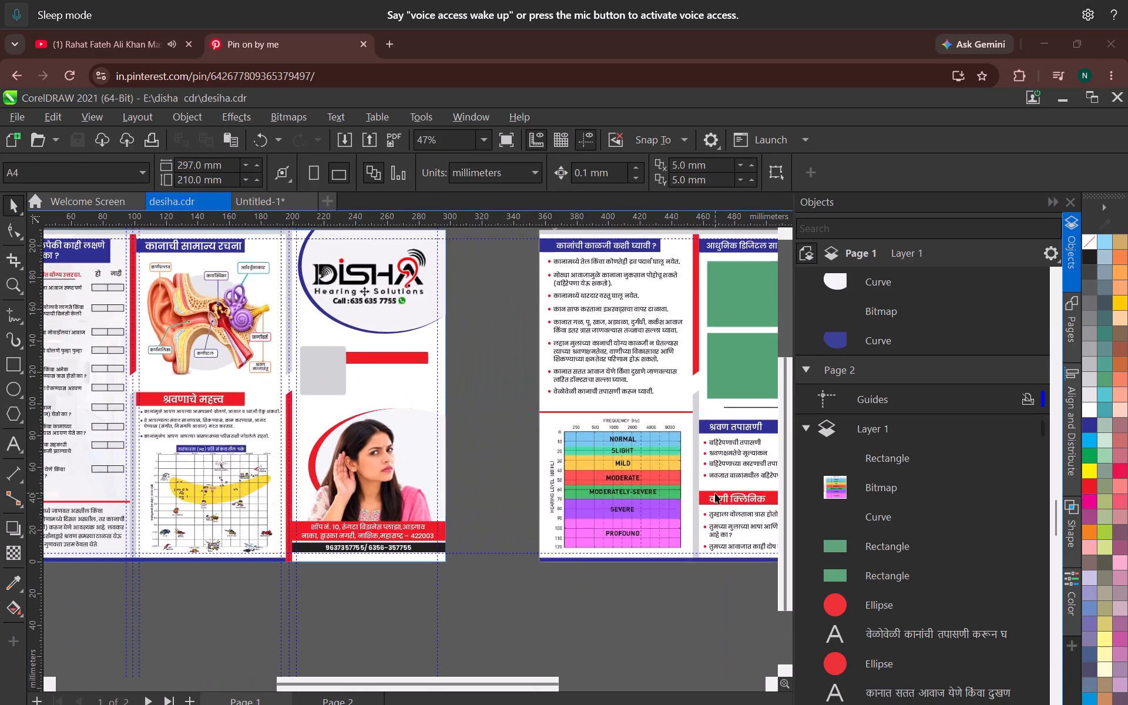
pyautogui.scroll(-4, 697, 492)
pyautogui.moveTo(690, 484); pyautogui.dragTo(433, 491, button='middle')
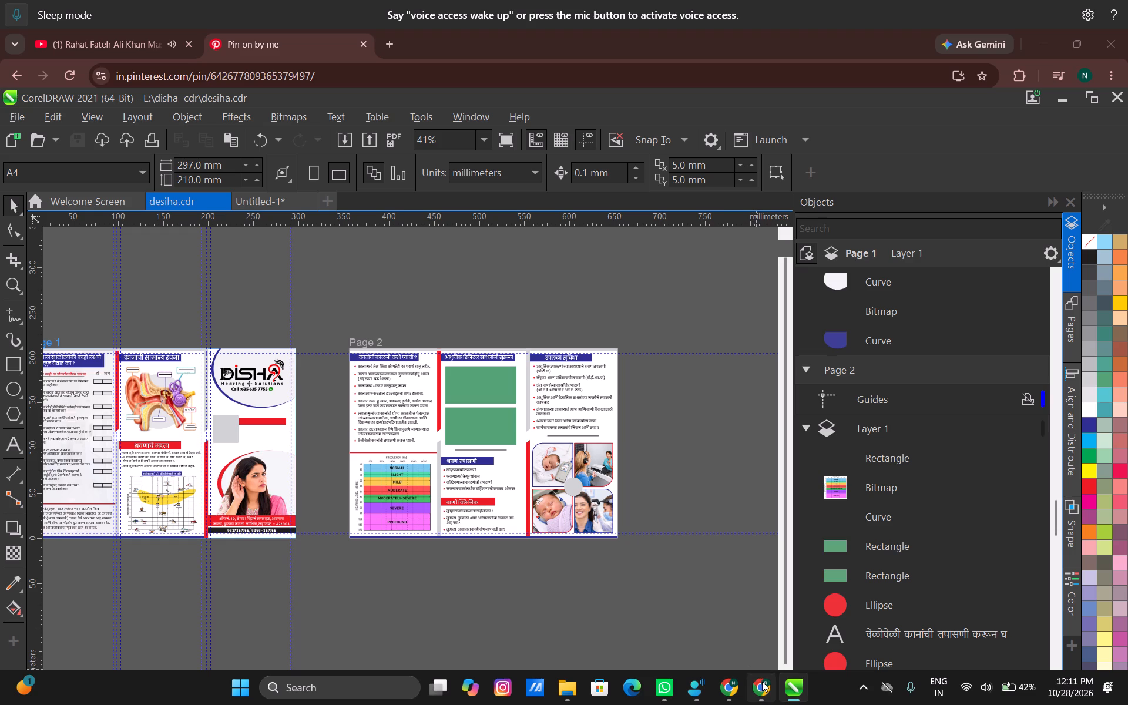
pyautogui.click(732, 687)
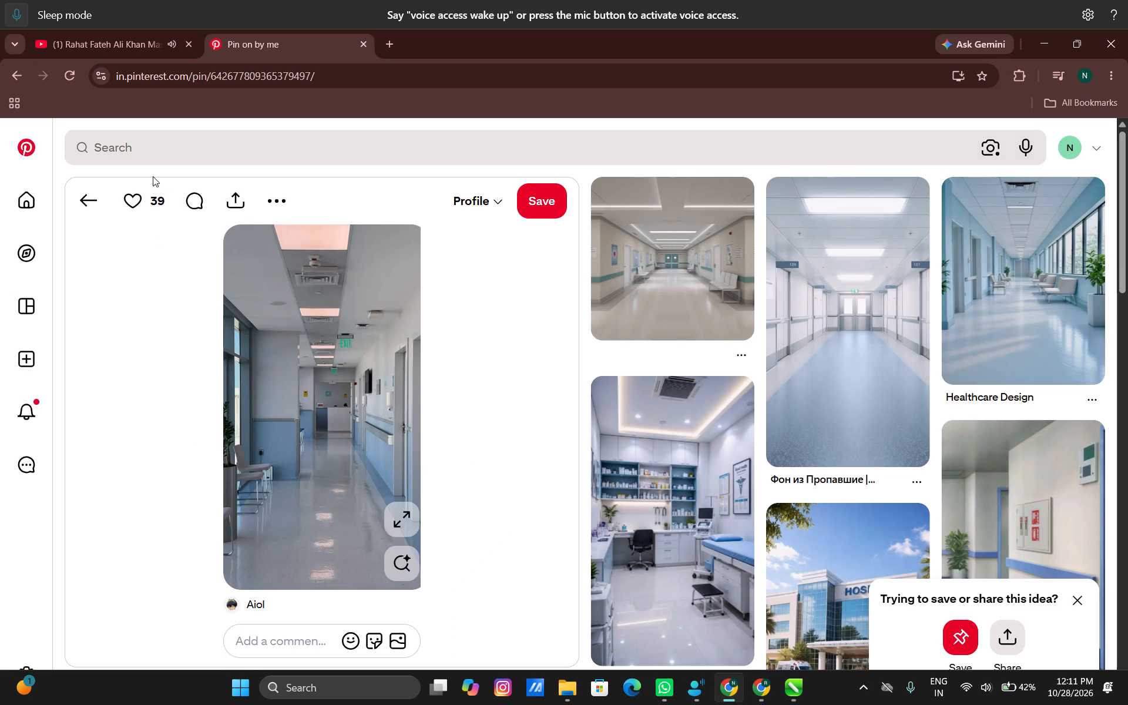
pyautogui.click(127, 141)
pyautogui.write('he')
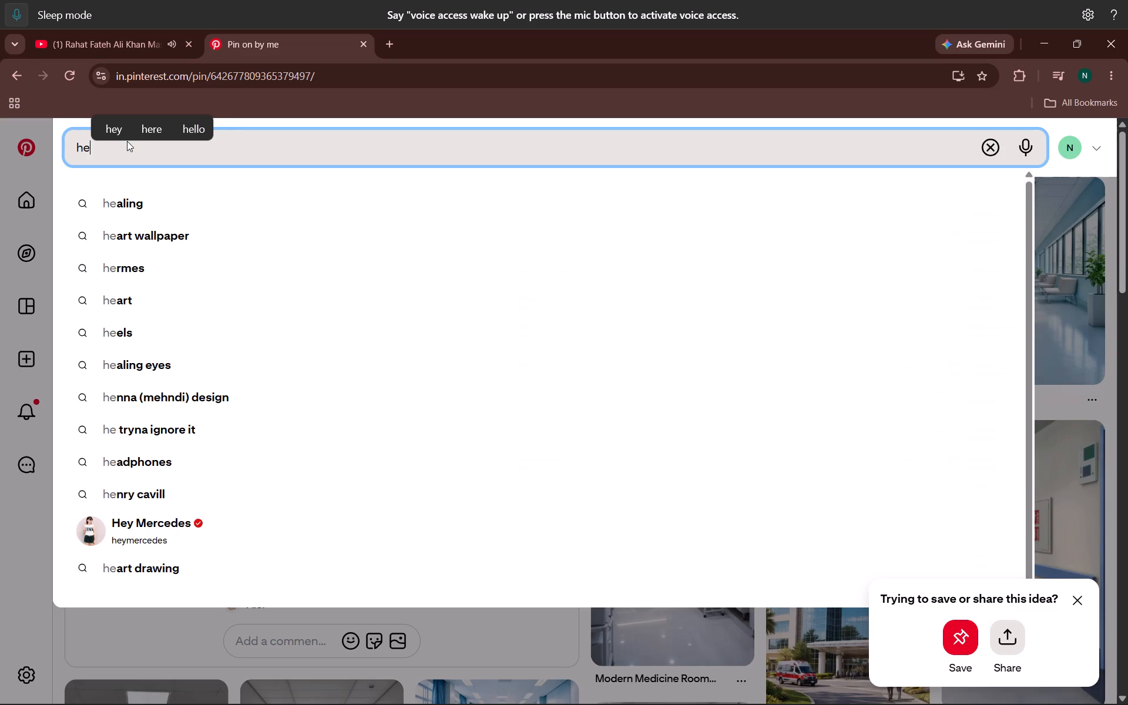
pyautogui.write('ar')
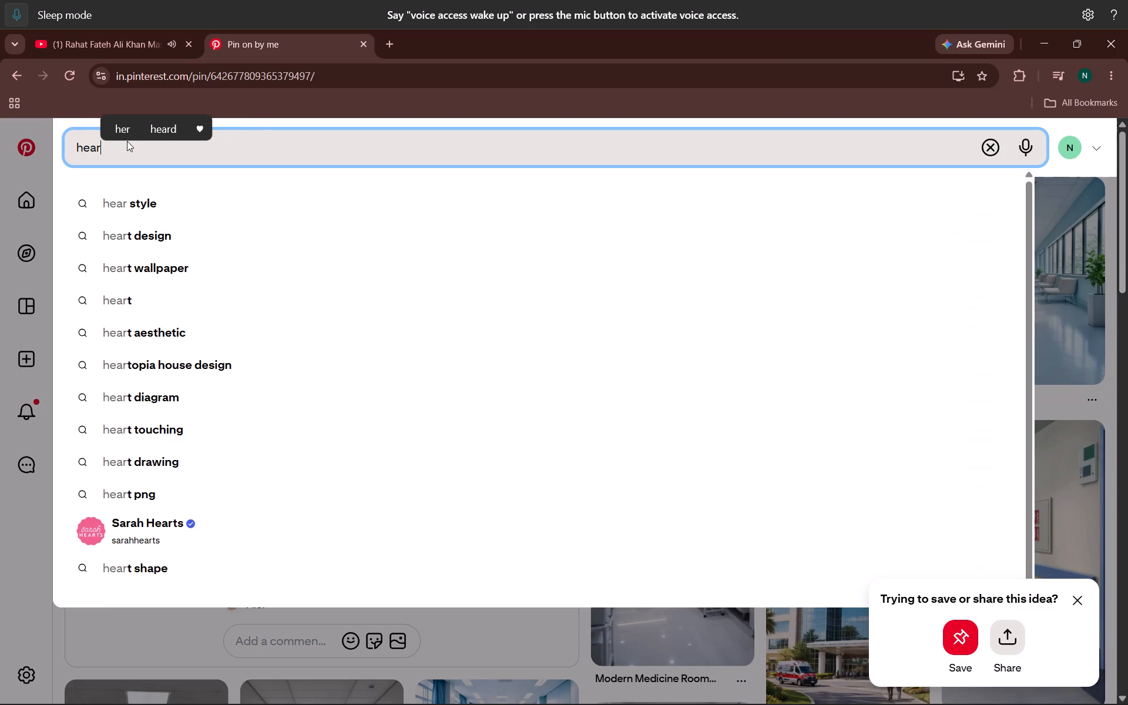
pyautogui.press('space')
pyautogui.write('checking machines')
pyautogui.press('space')
pyautogui.press('Return')
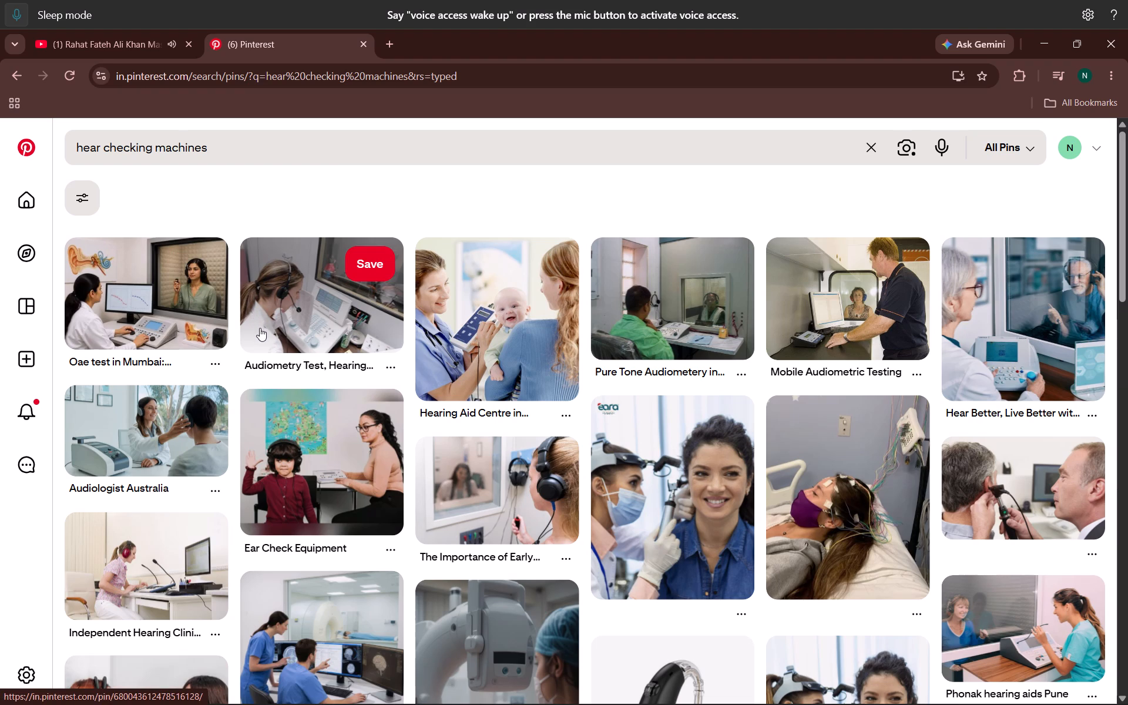
# Browse the Pinterest results for hearing-test machine pictures suitable for the brochure's green image placeholders on page 2.
pyautogui.scroll(-1, 258, 334)
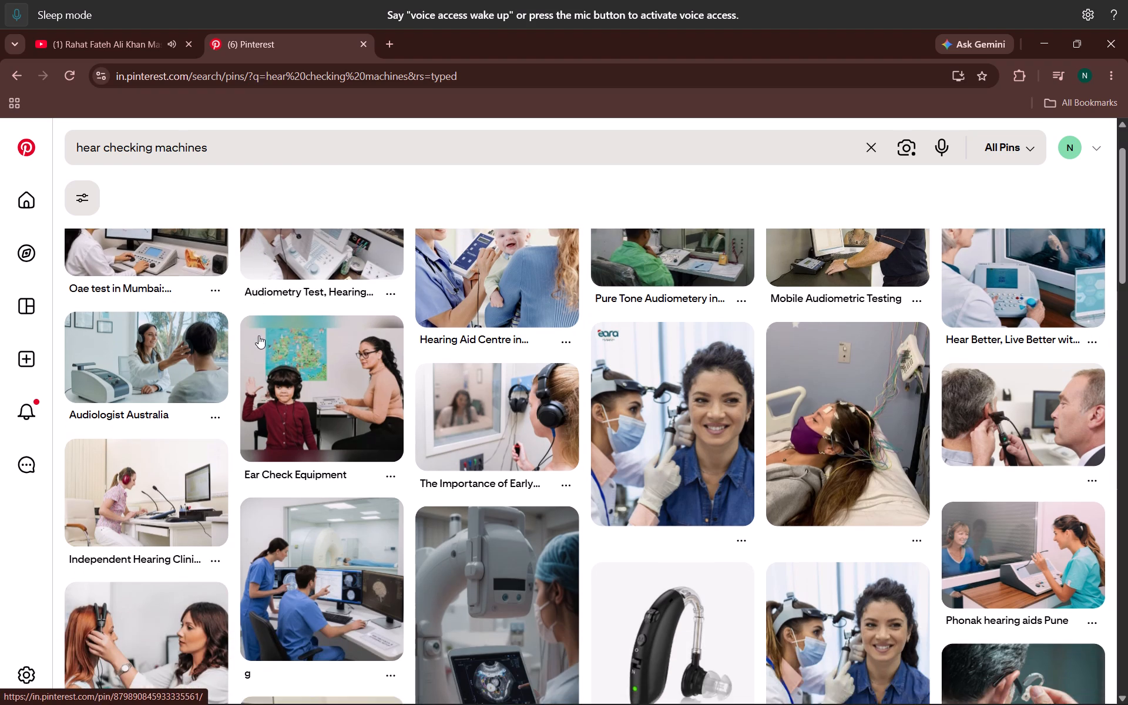
pyautogui.scroll(-3, 259, 335)
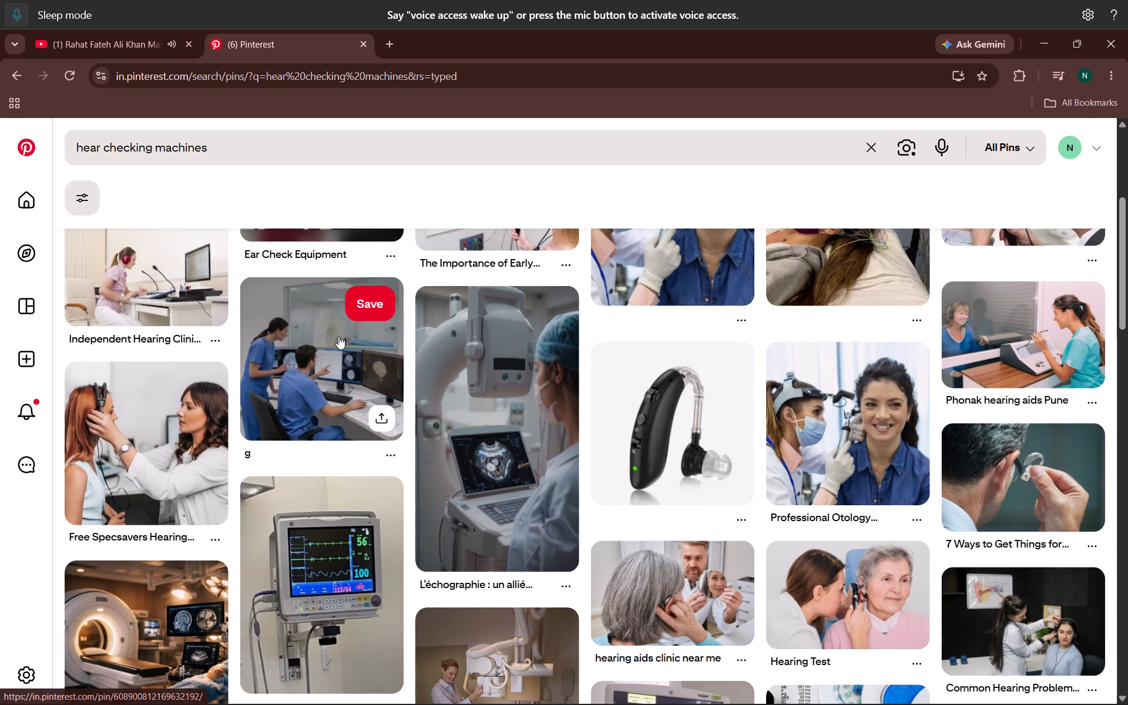
pyautogui.scroll(-3, 367, 362)
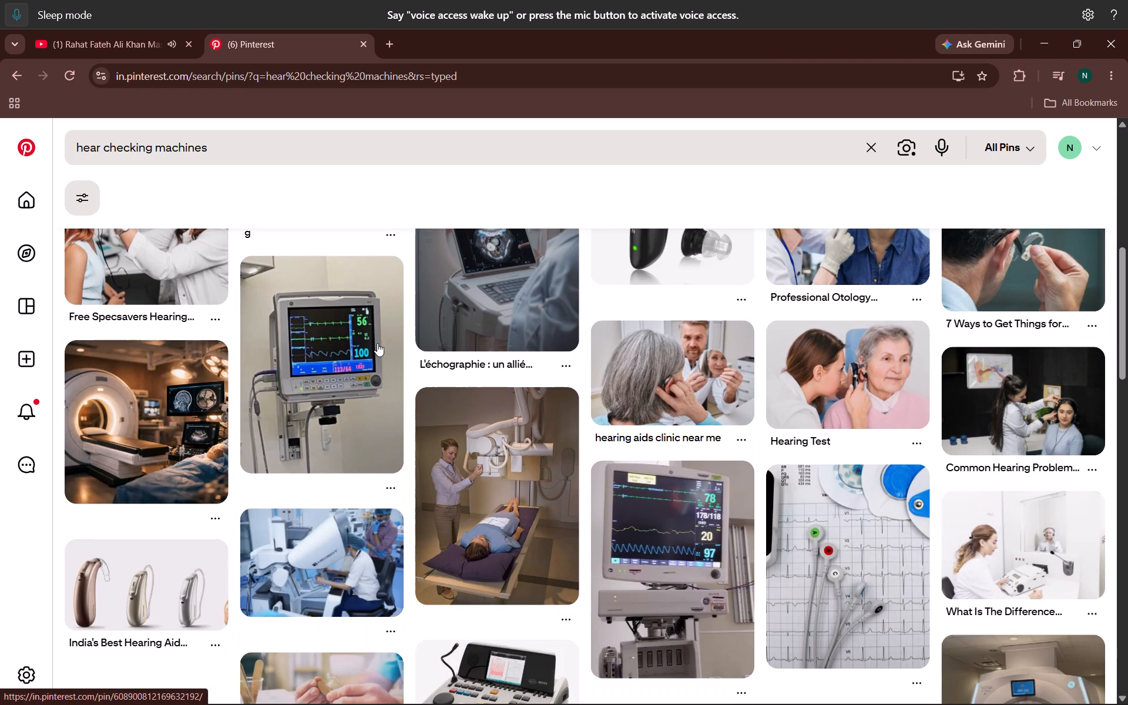
pyautogui.scroll(-2, 376, 346)
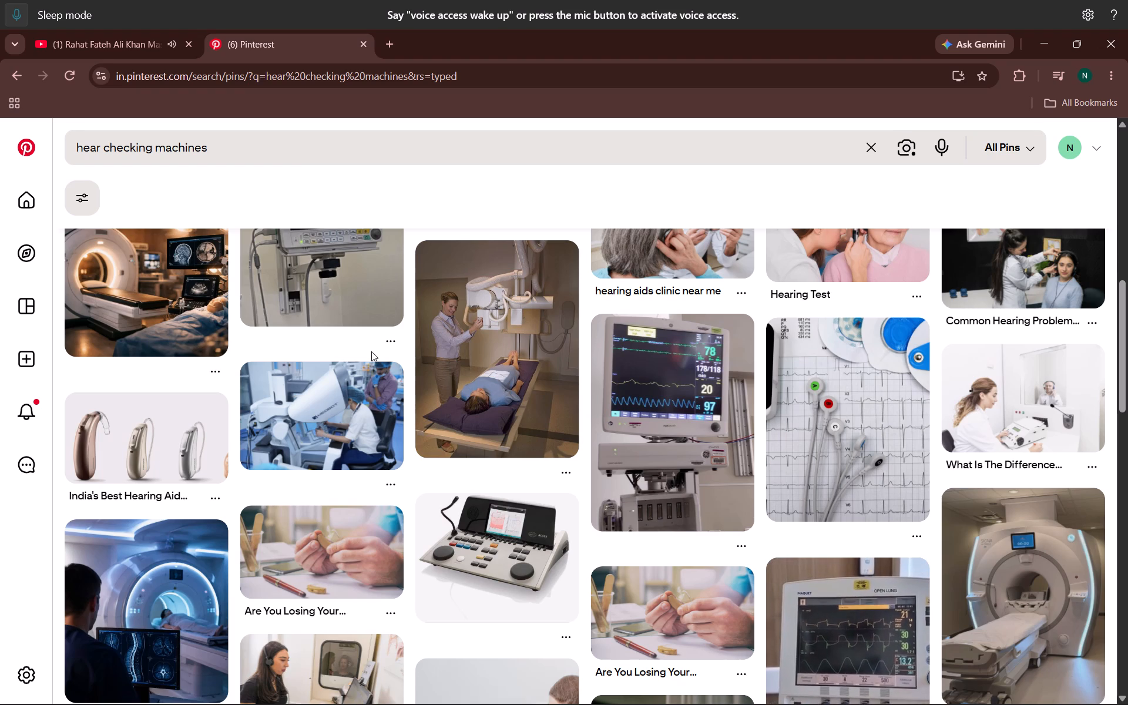
pyautogui.scroll(-3, 444, 270)
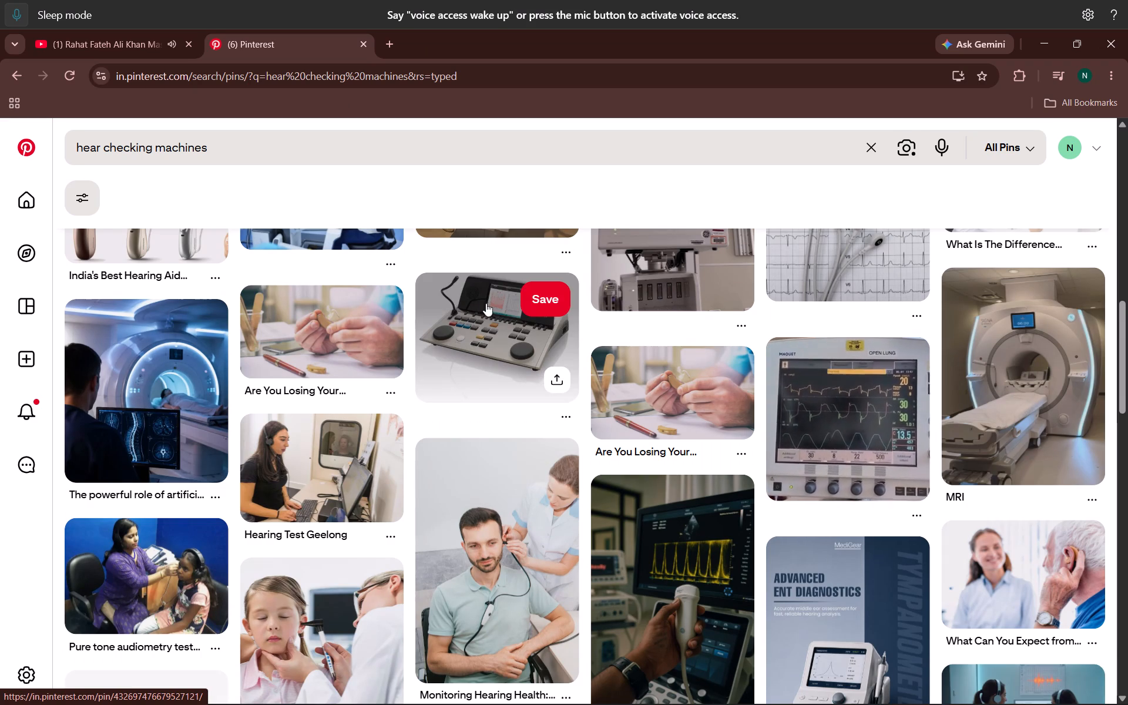
pyautogui.scroll(-3, 467, 299)
pyautogui.scroll(2, 469, 301)
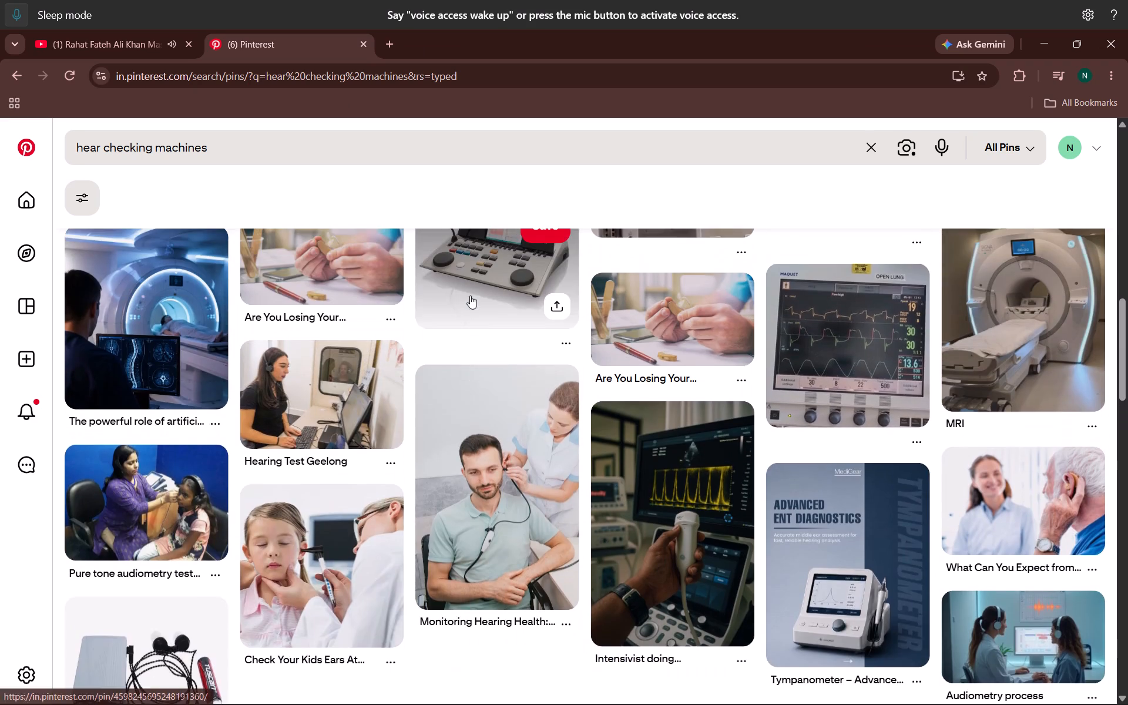
pyautogui.scroll(1, 512, 260)
pyautogui.scroll(-4, 514, 261)
pyautogui.scroll(5, 515, 266)
pyautogui.scroll(-2, 529, 211)
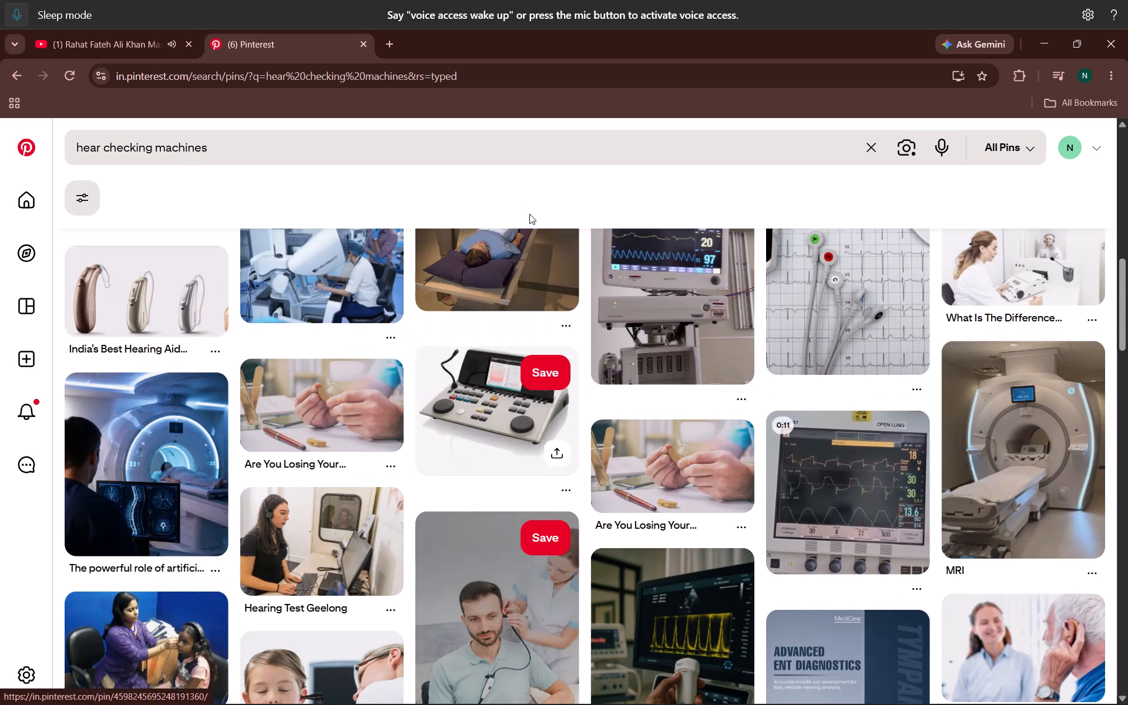
pyautogui.scroll(-4, 529, 214)
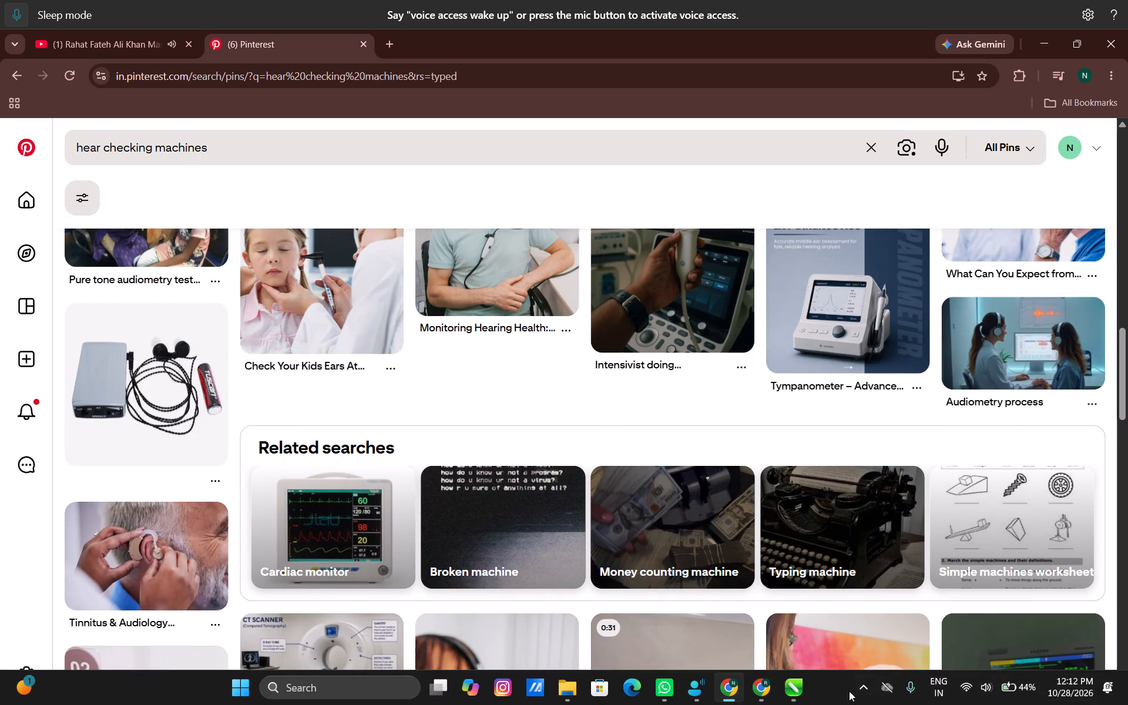
# Show the hidden system tray icons.
pyautogui.click(864, 689)
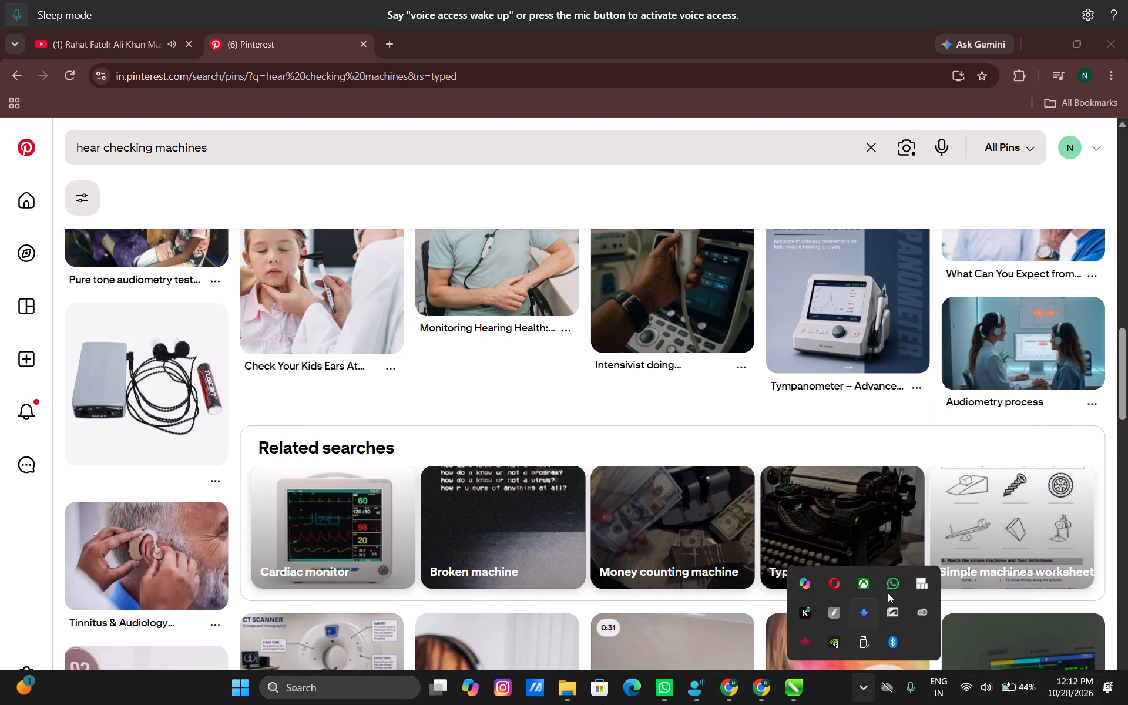
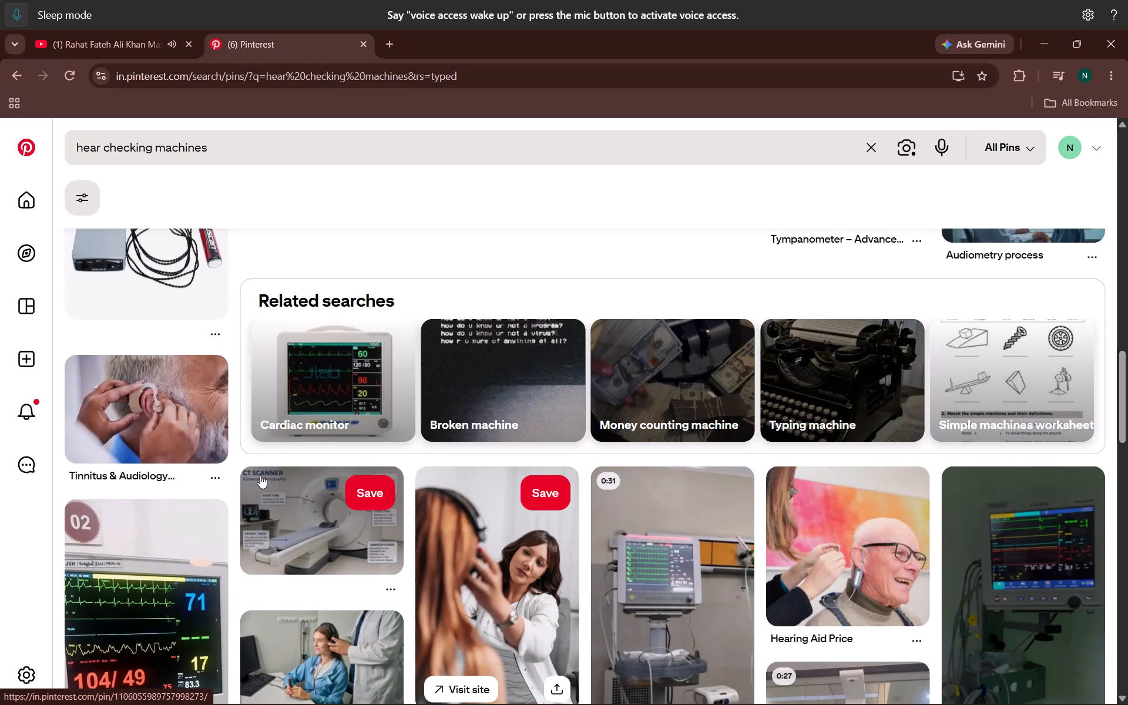
# Open the Tinnitus & Audiology Services pin and copy its hearing-aid fitting image.
pyautogui.click(202, 408)
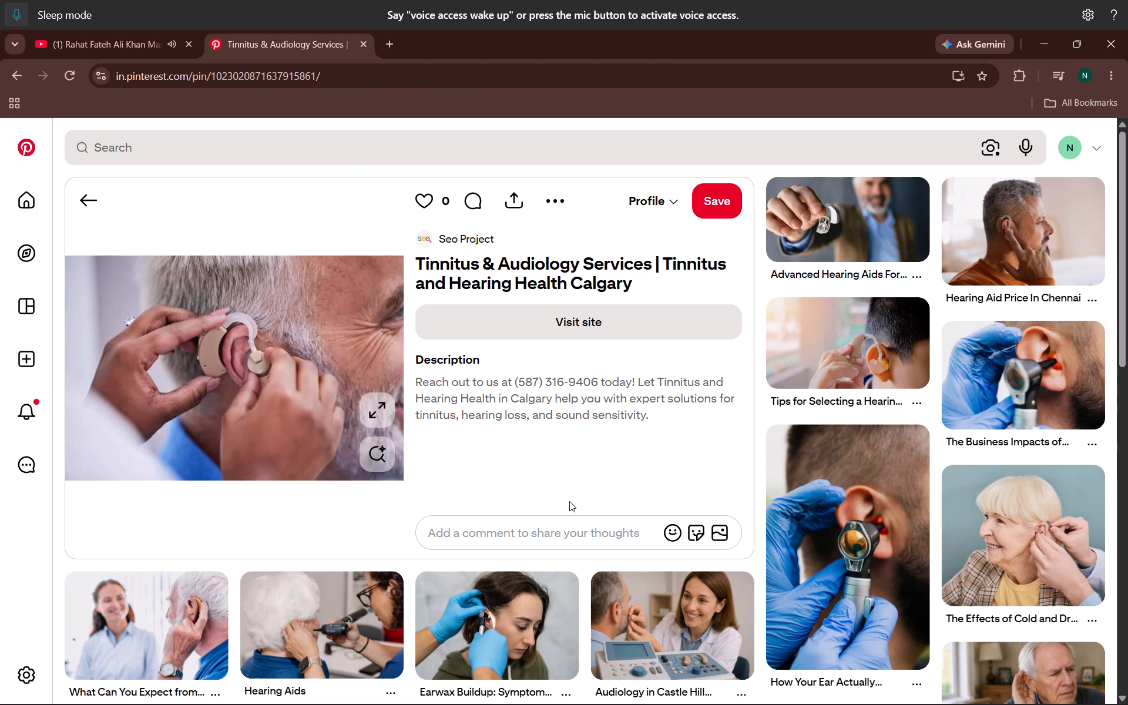
pyautogui.rightClick(266, 340)
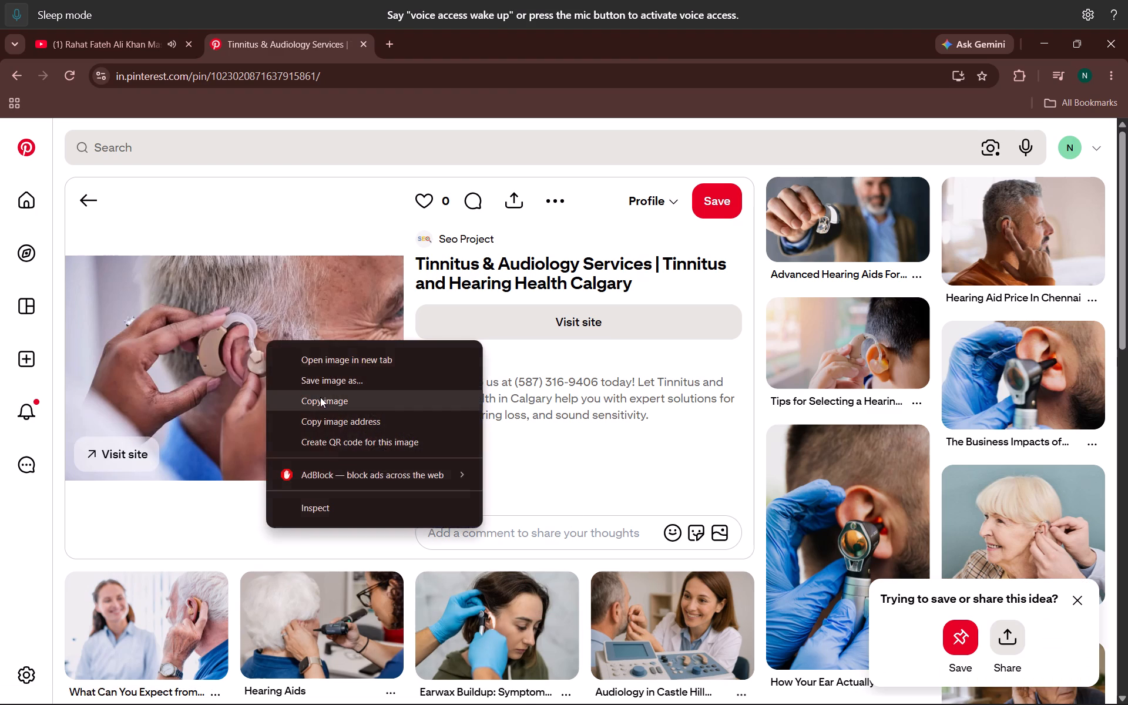
pyautogui.click(326, 400)
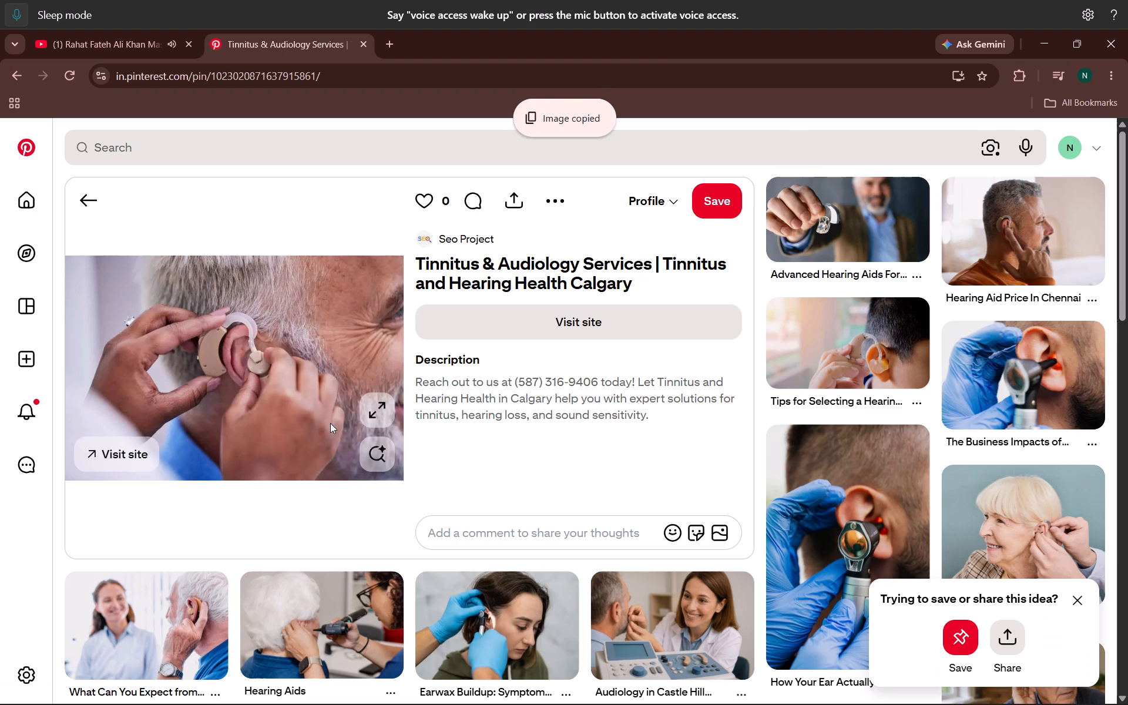
# Switch to CorelDRAW, paste the hearing-aid photo onto page 2 and PowerClip it inside the upper green placeholder rectangle.
pyautogui.hotkey('alt', 'Tab')
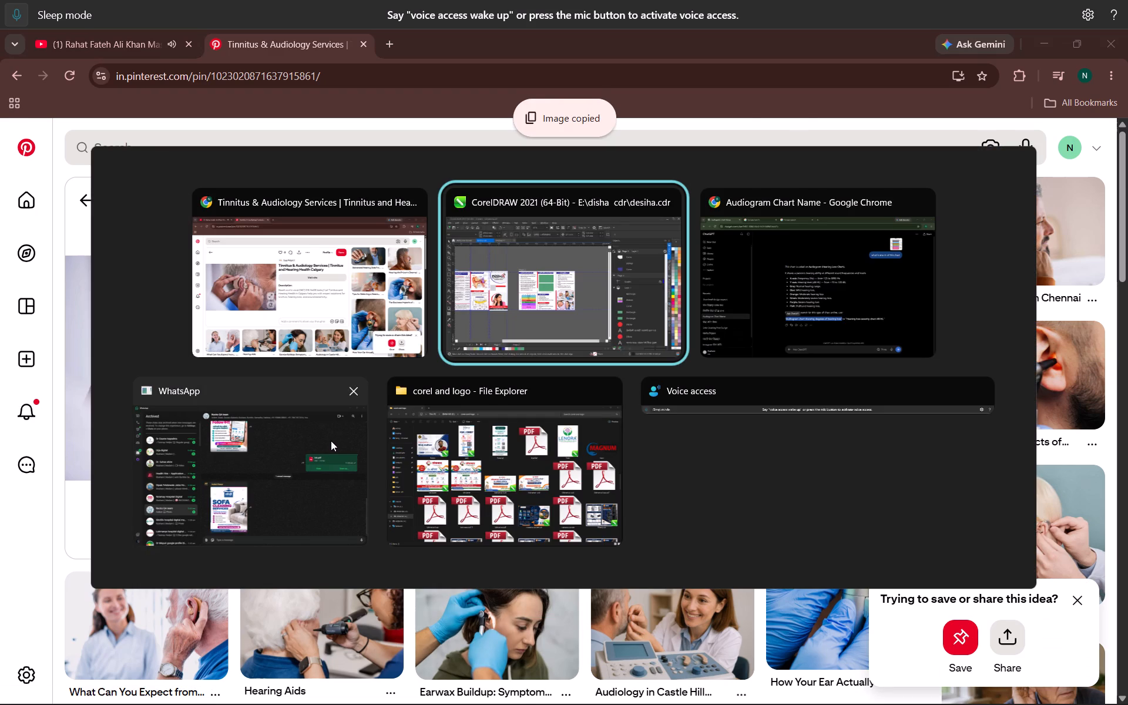
pyautogui.scroll(5, 474, 373)
pyautogui.hotkey('ctrl', 'v')
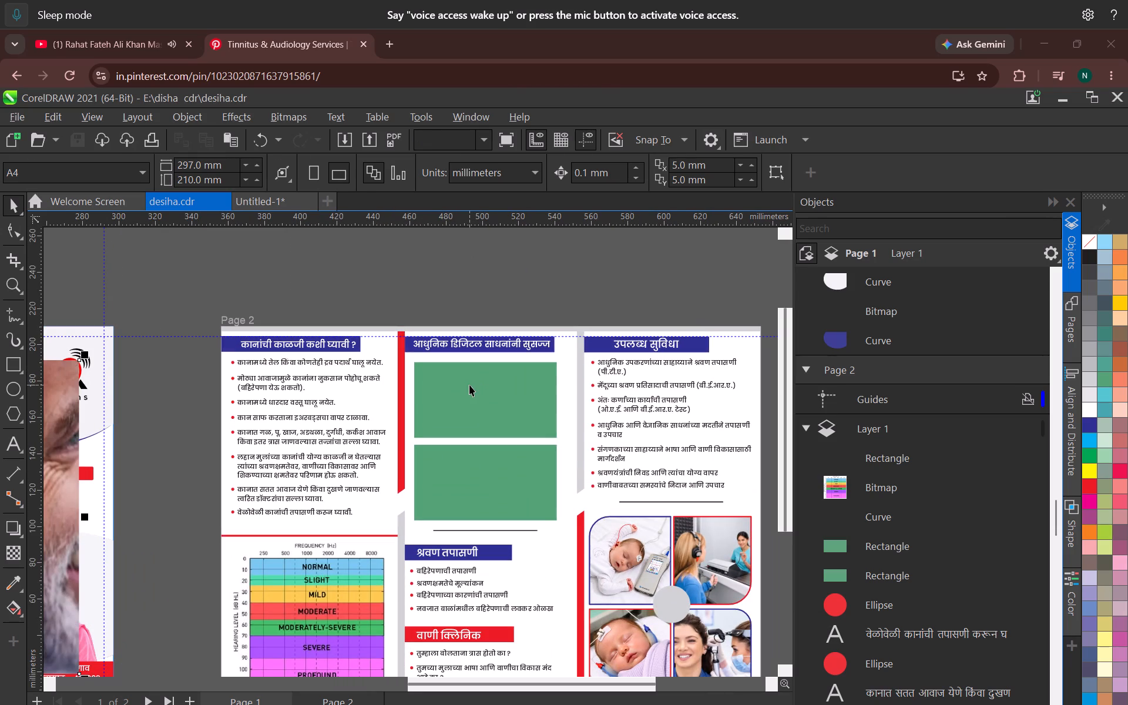
pyautogui.scroll(-5, 412, 437)
pyautogui.moveTo(90, 482); pyautogui.dragTo(439, 482)
pyautogui.scroll(3, 464, 451)
pyautogui.rightClick(421, 386)
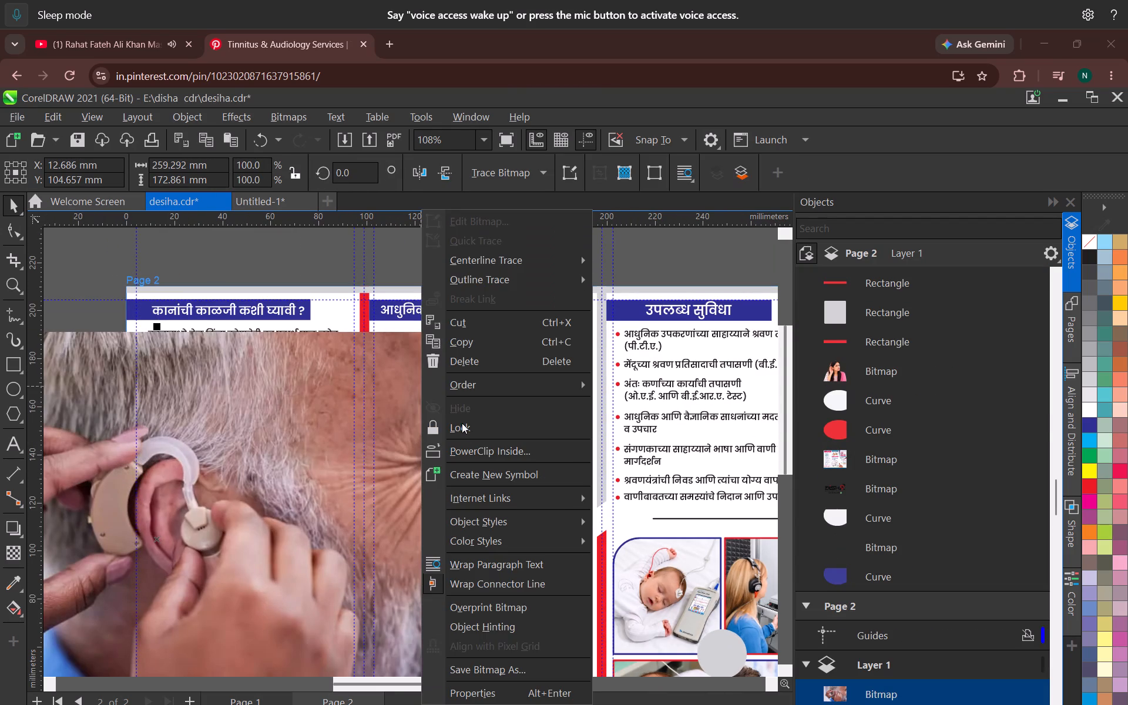
pyautogui.click(475, 451)
pyautogui.click(525, 379)
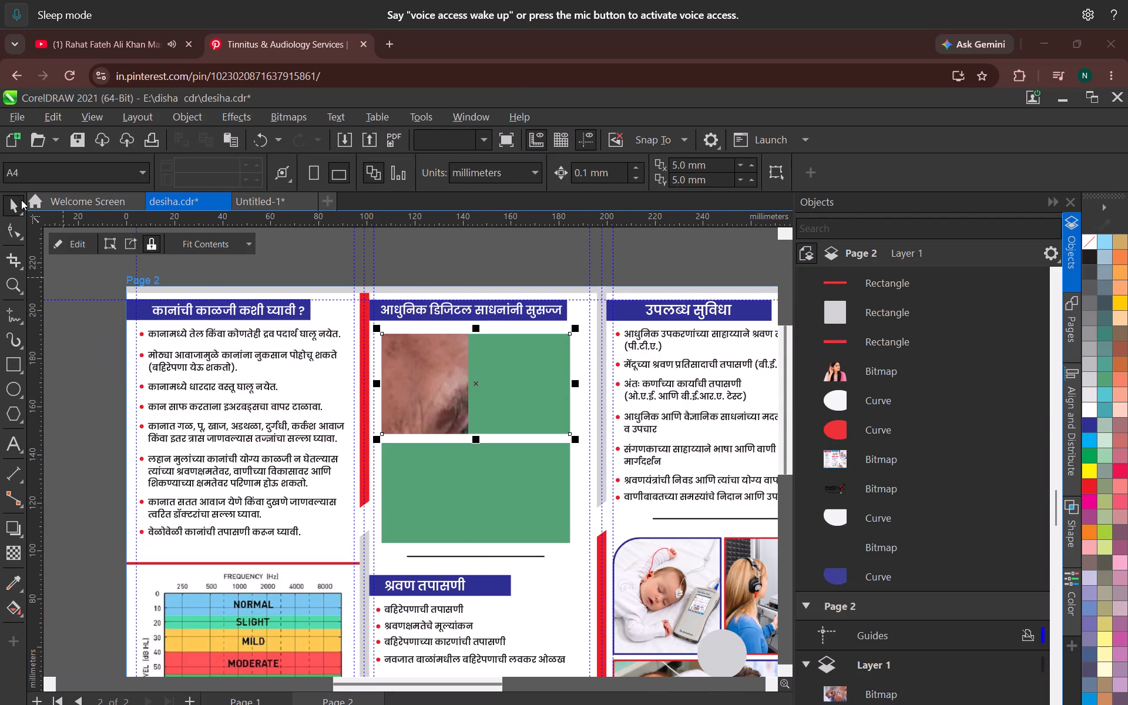
# Reposition the clipped hearing-aid photo and scale it down proportionally to about 81 by 54 mm to suit the upper frame.
pyautogui.click(21, 202)
pyautogui.click(108, 371)
pyautogui.keyDown('alt'); pyautogui.click(427, 369); pyautogui.keyUp('alt')
pyautogui.moveTo(419, 384); pyautogui.dragTo(448, 386)
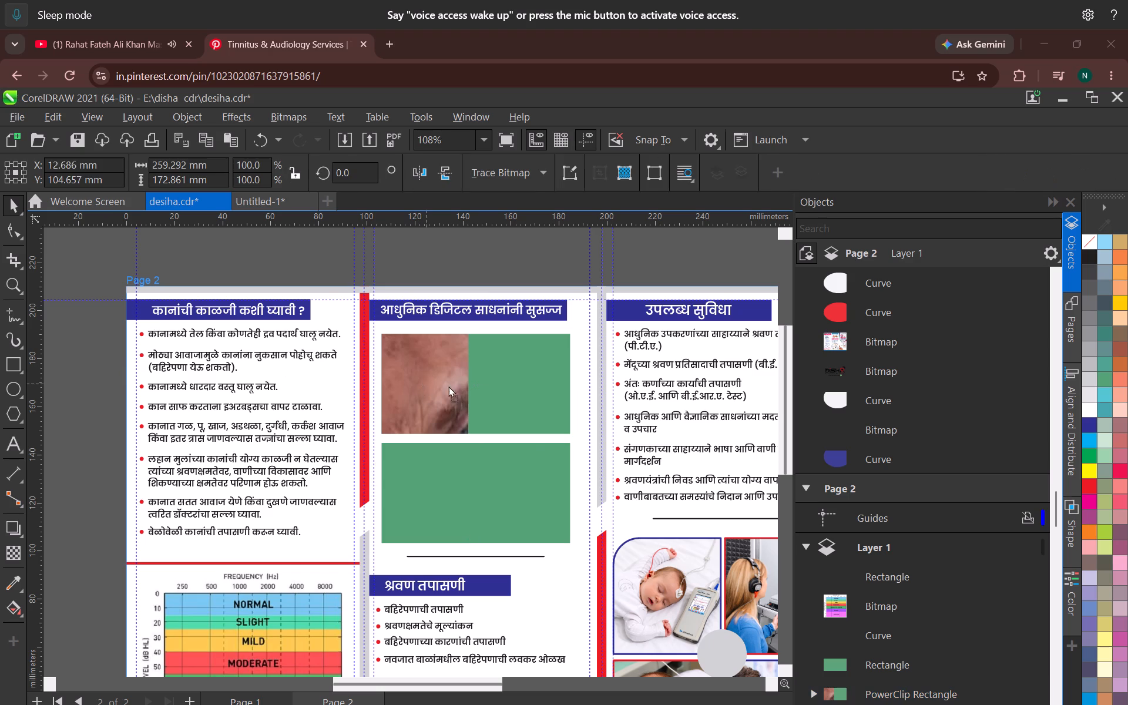
pyautogui.moveTo(448, 386); pyautogui.dragTo(582, 378)
pyautogui.scroll(-11, 544, 436)
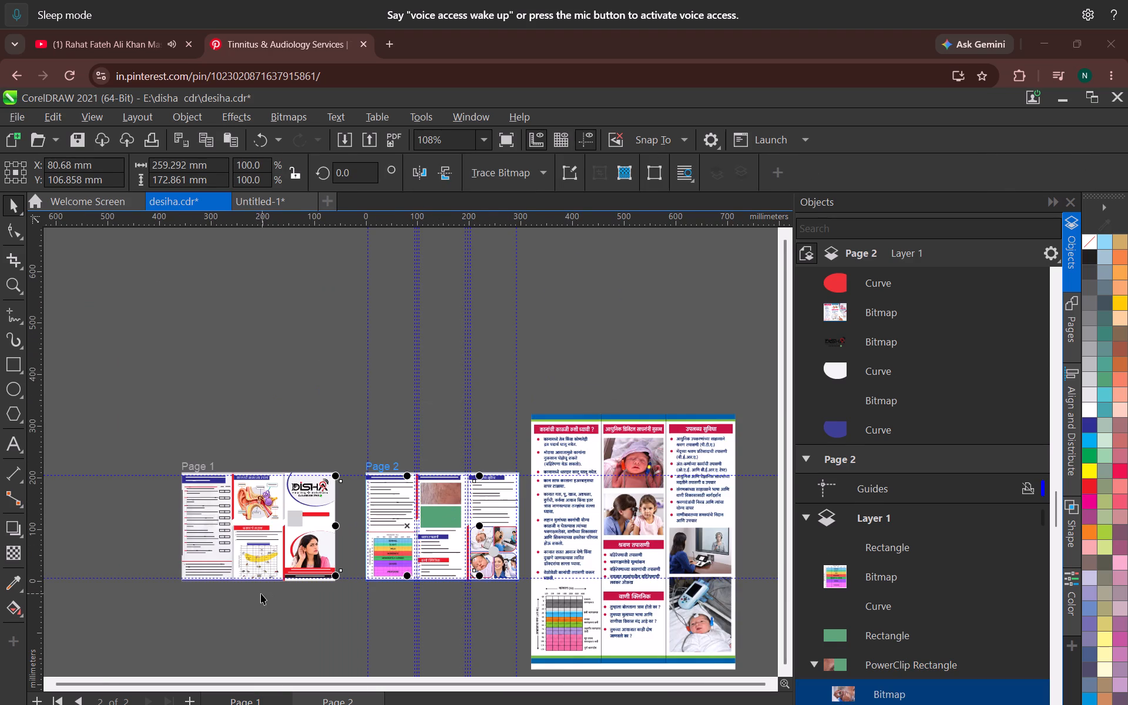
pyautogui.moveTo(335, 576); pyautogui.dragTo(415, 521)
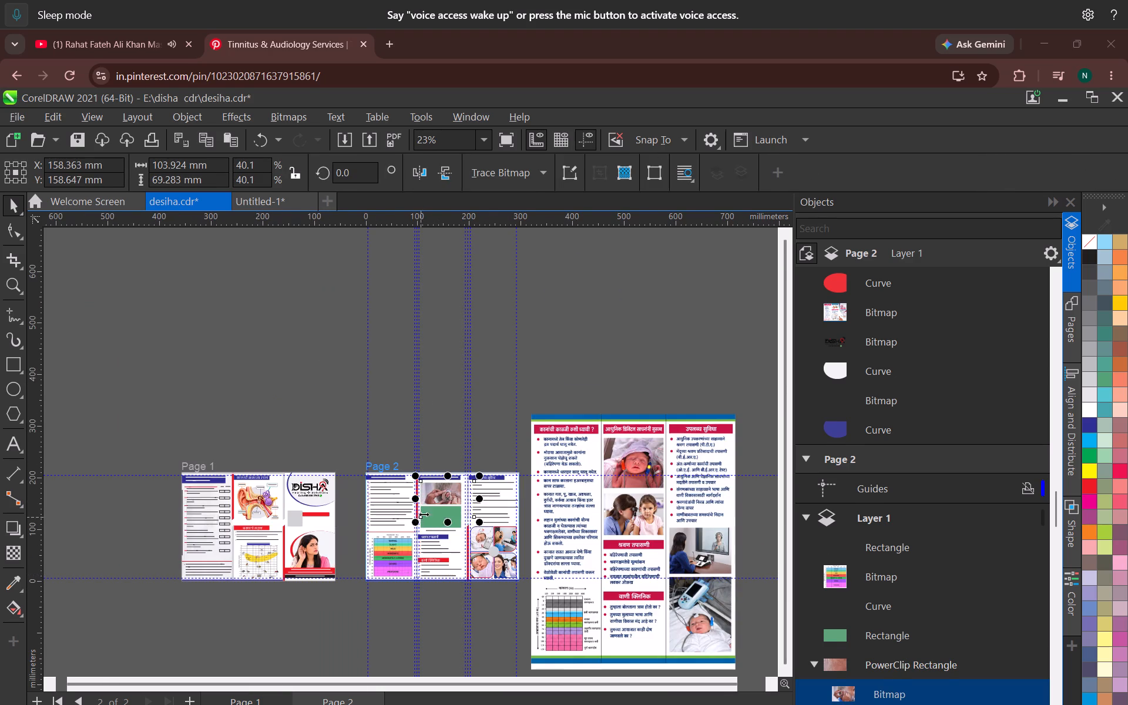
pyautogui.scroll(10, 432, 506)
pyautogui.moveTo(603, 590); pyautogui.dragTo(593, 583)
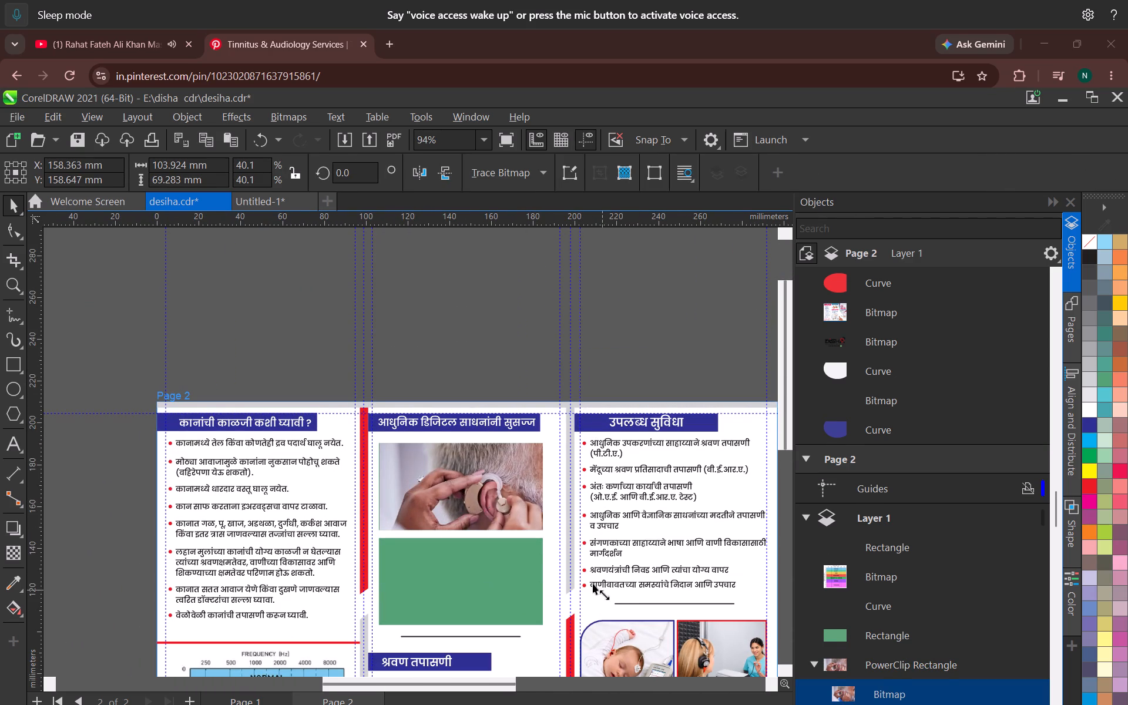
pyautogui.moveTo(593, 583); pyautogui.dragTo(557, 558)
# Fine-tune the clipped photo's size to about 79.5 by 53 mm so it covers the frame edge to edge, and deselect it.
pyautogui.scroll(3, 402, 478)
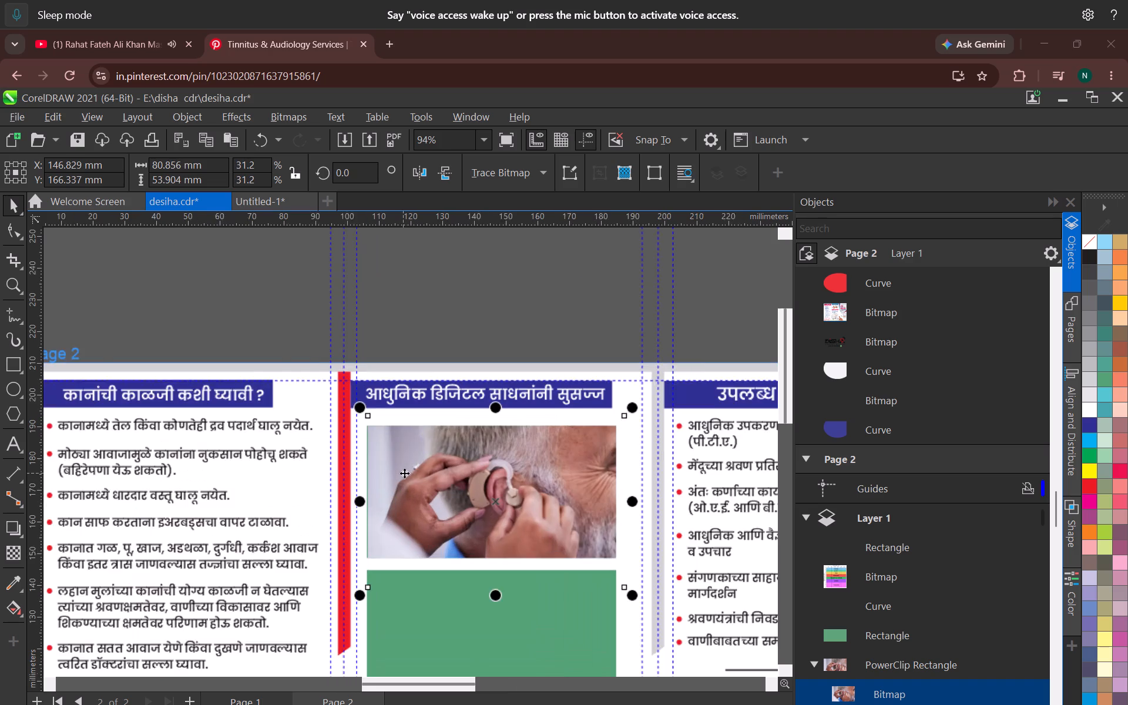
pyautogui.scroll(1, 404, 473)
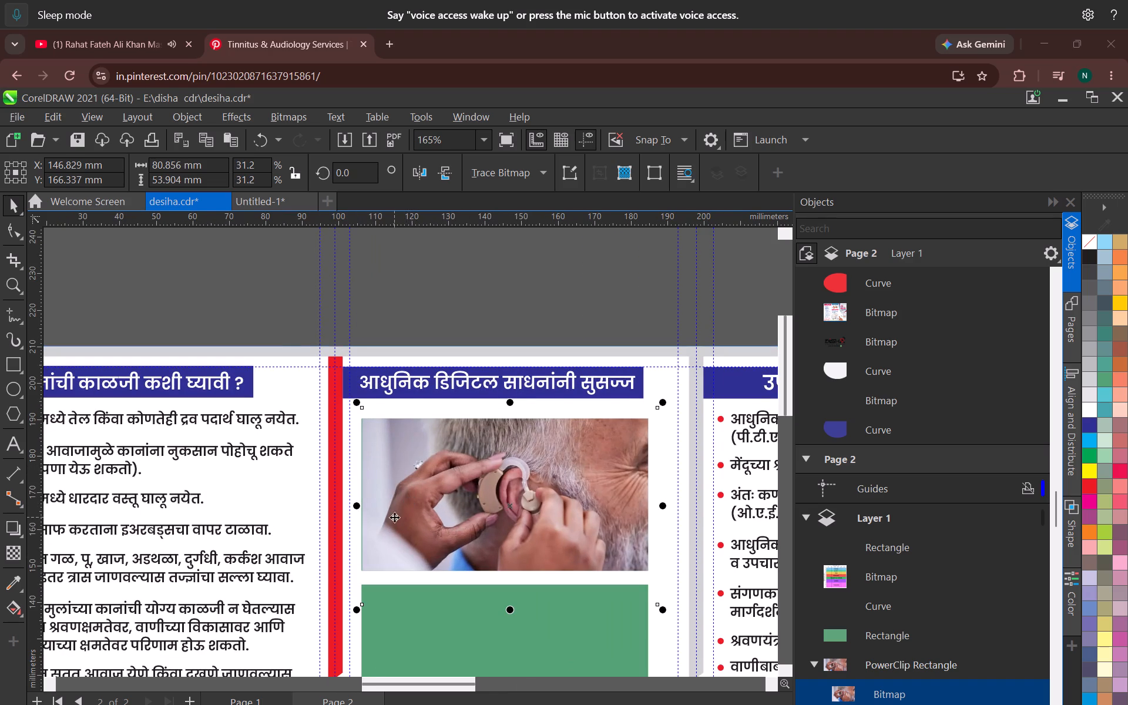
pyautogui.scroll(-2, 475, 539)
pyautogui.moveTo(472, 538); pyautogui.dragTo(467, 515, button='middle')
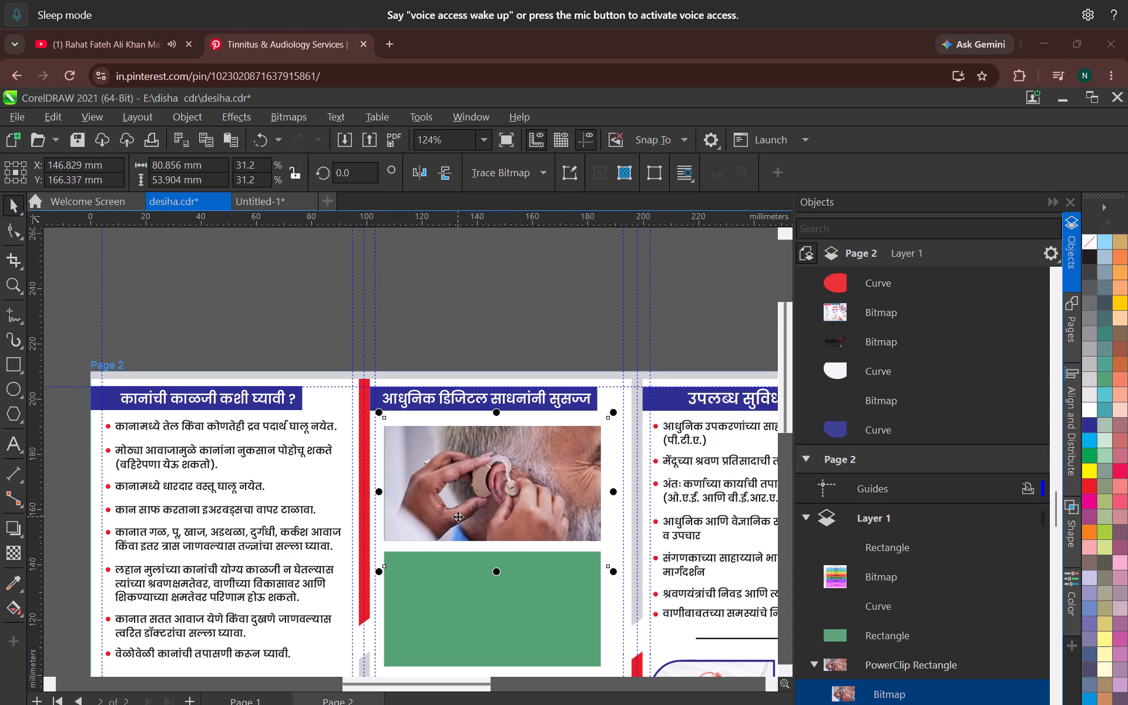
pyautogui.scroll(6, 403, 519)
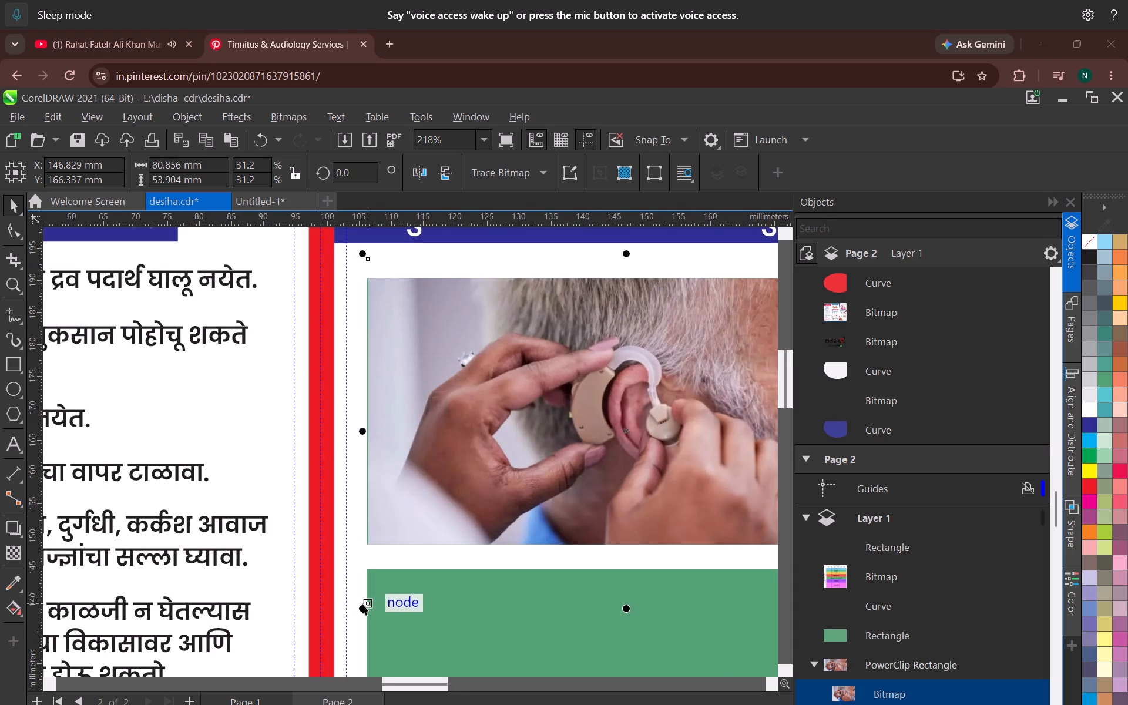
pyautogui.moveTo(357, 609); pyautogui.dragTo(353, 615)
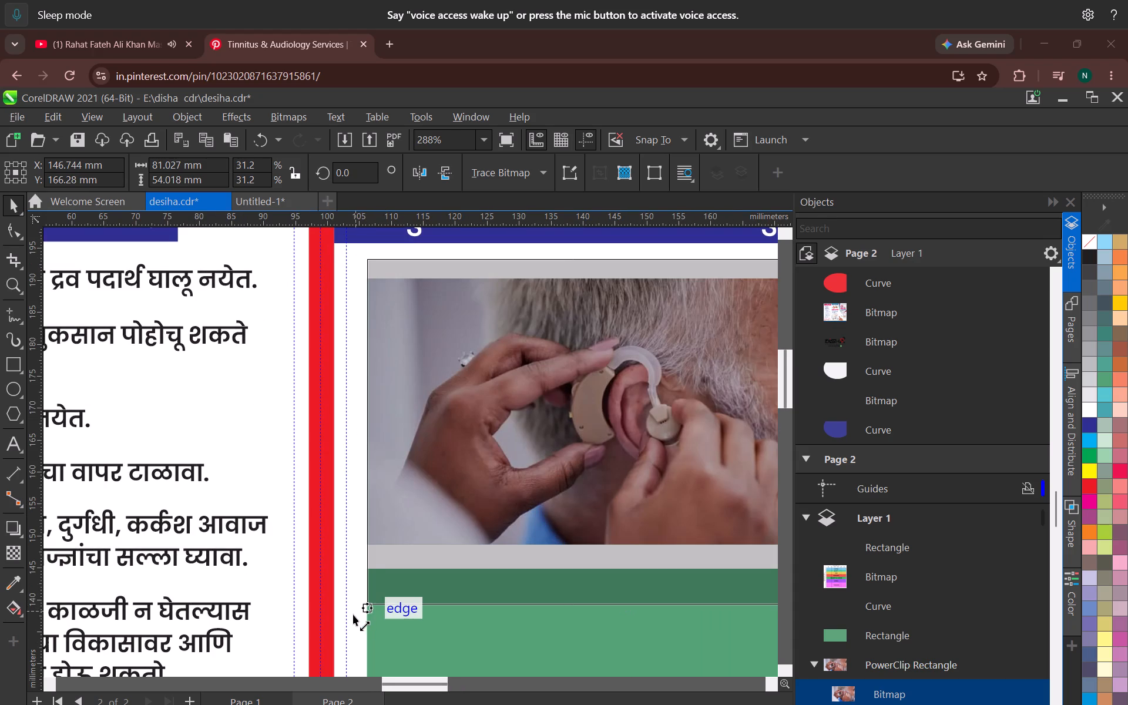
pyautogui.moveTo(353, 615); pyautogui.dragTo(352, 619)
pyautogui.scroll(-6, 374, 593)
pyautogui.moveTo(418, 575); pyautogui.dragTo(397, 574, button='middle')
pyautogui.scroll(6, 397, 574)
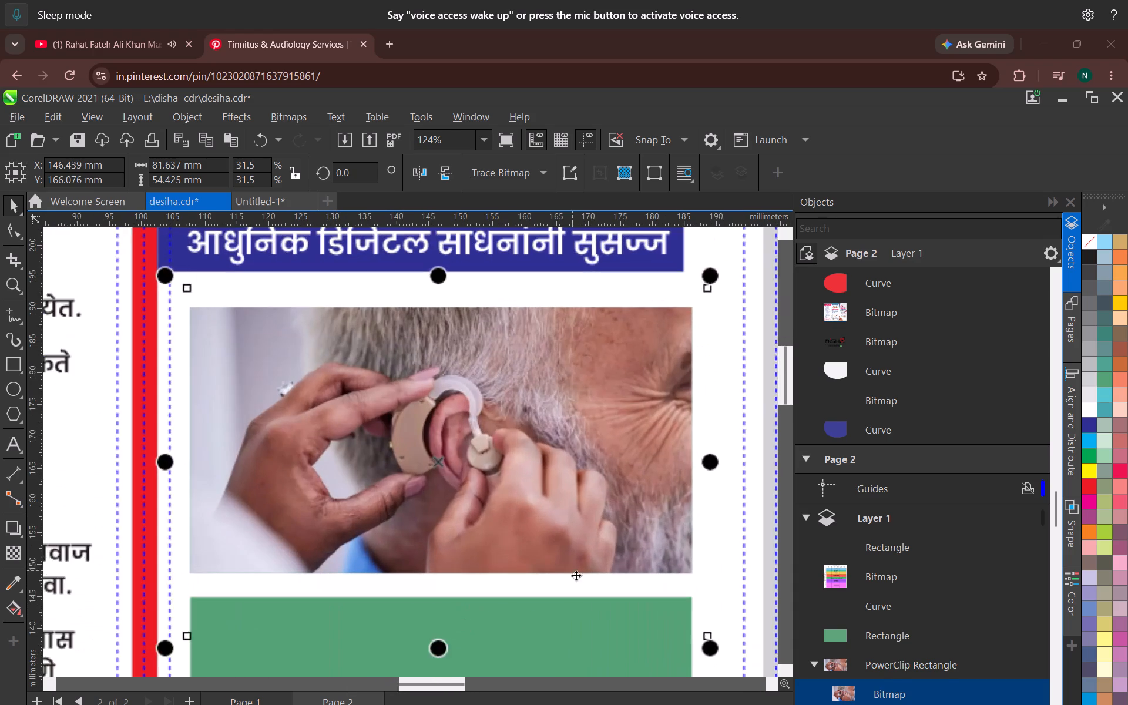
pyautogui.moveTo(703, 641); pyautogui.dragTo(697, 637)
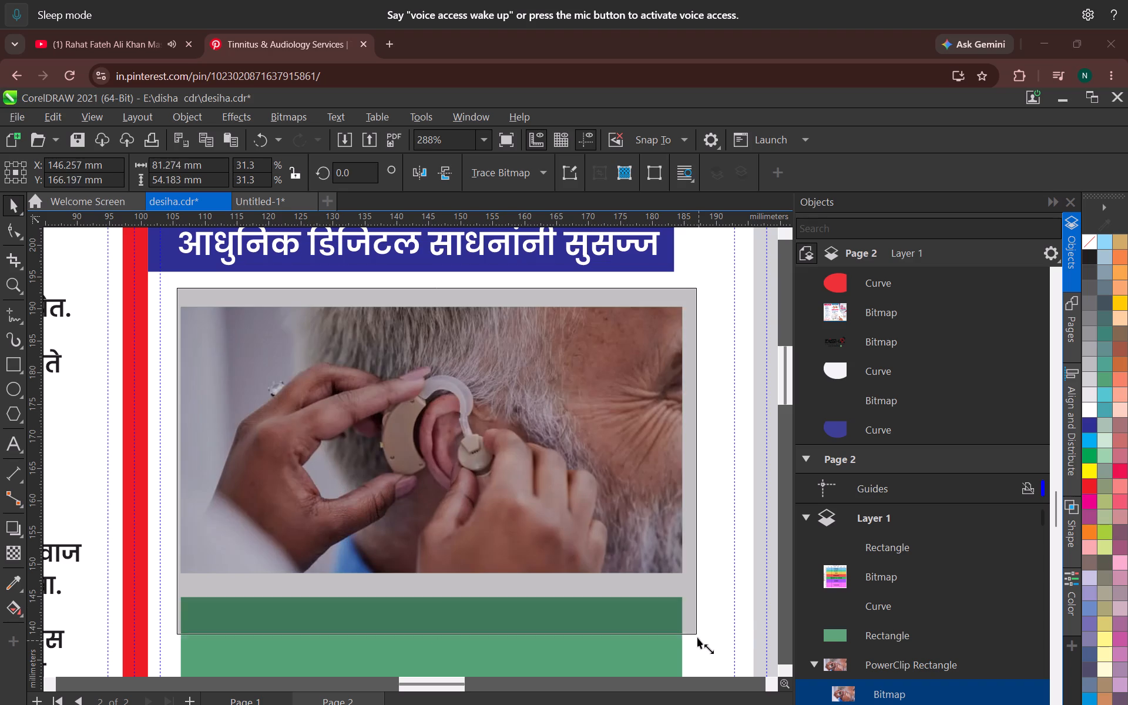
pyautogui.moveTo(697, 637); pyautogui.dragTo(692, 632)
pyautogui.scroll(-8, 511, 562)
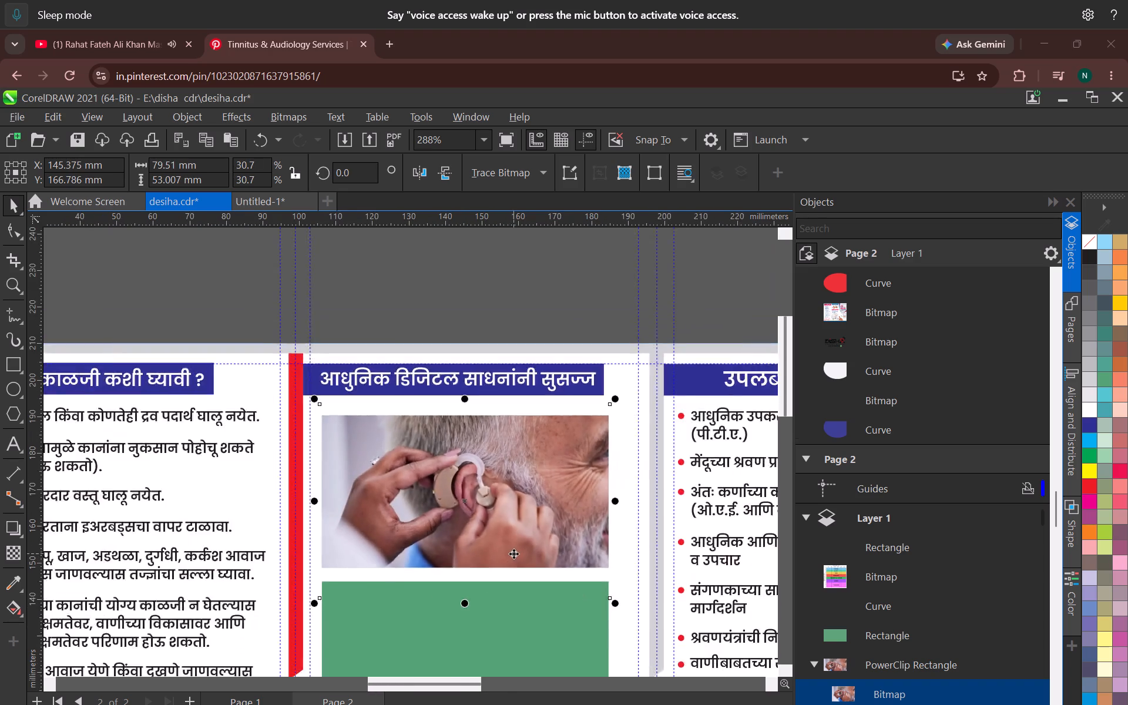
pyautogui.click(494, 348)
# Save desiha.cdr.
pyautogui.scroll(-6, 542, 442)
pyautogui.moveTo(499, 506); pyautogui.dragTo(503, 461, button='middle')
pyautogui.scroll(6, 507, 455)
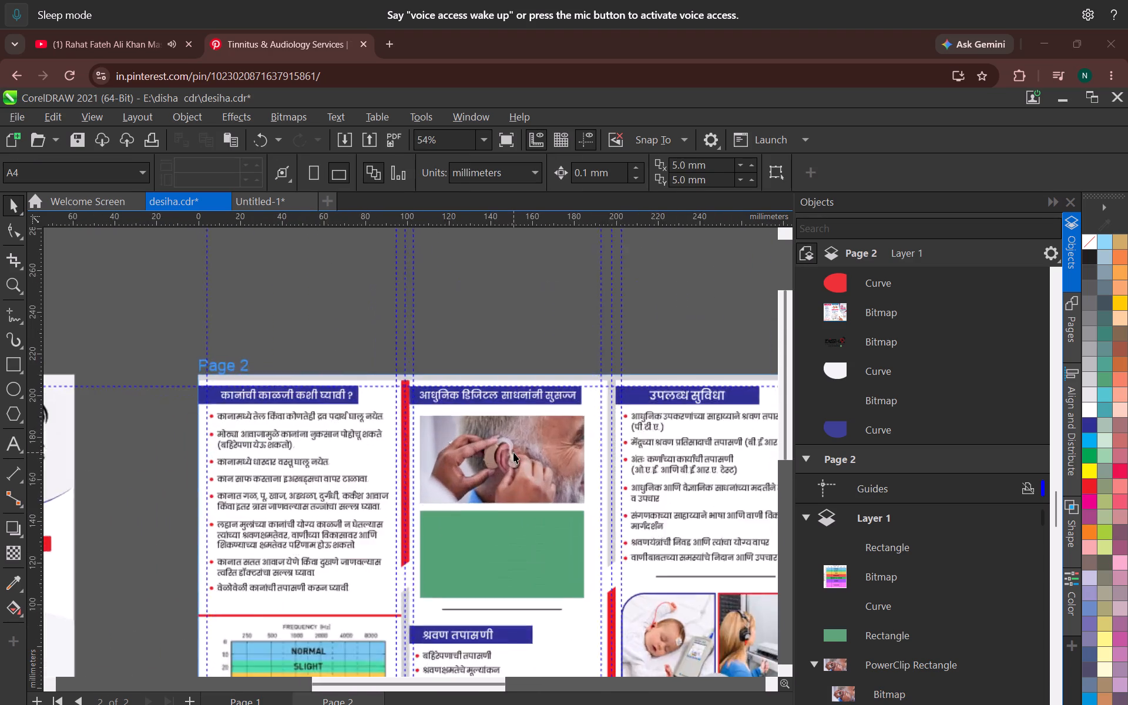
pyautogui.scroll(4, 513, 452)
pyautogui.hotkey('ctrl', 's')
# Give the hearing-aid photo's PowerClip frame a blue outline 1.0 pt wide.
pyautogui.click(513, 441)
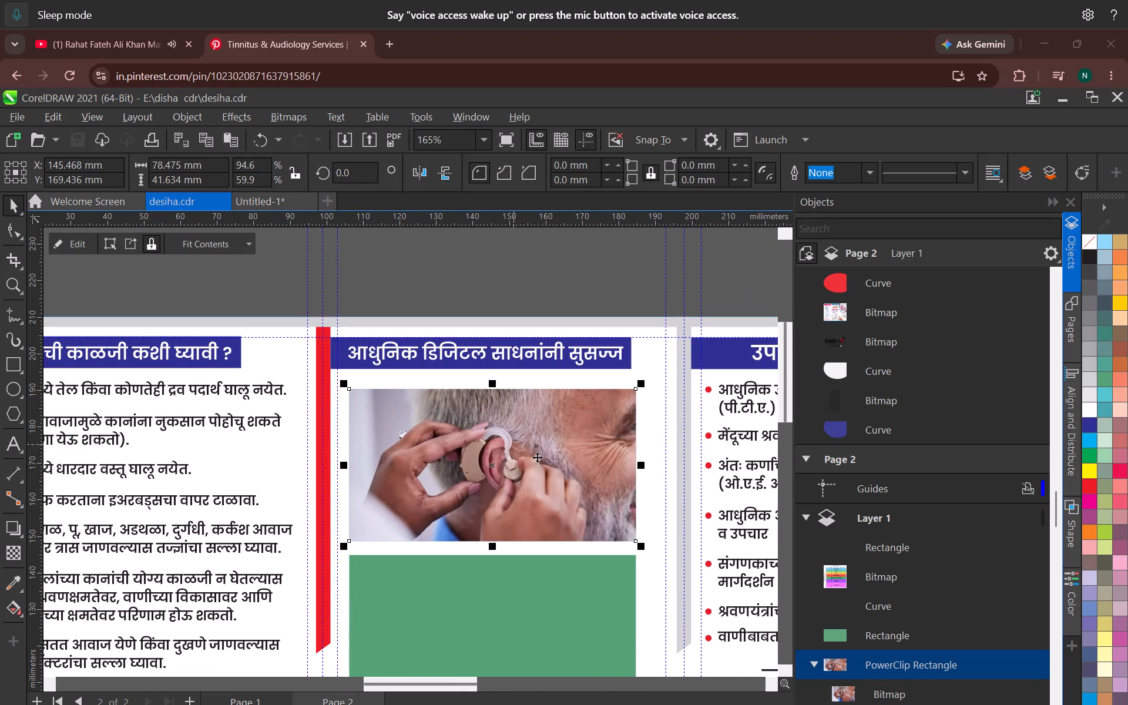
pyautogui.rightClick(1088, 429)
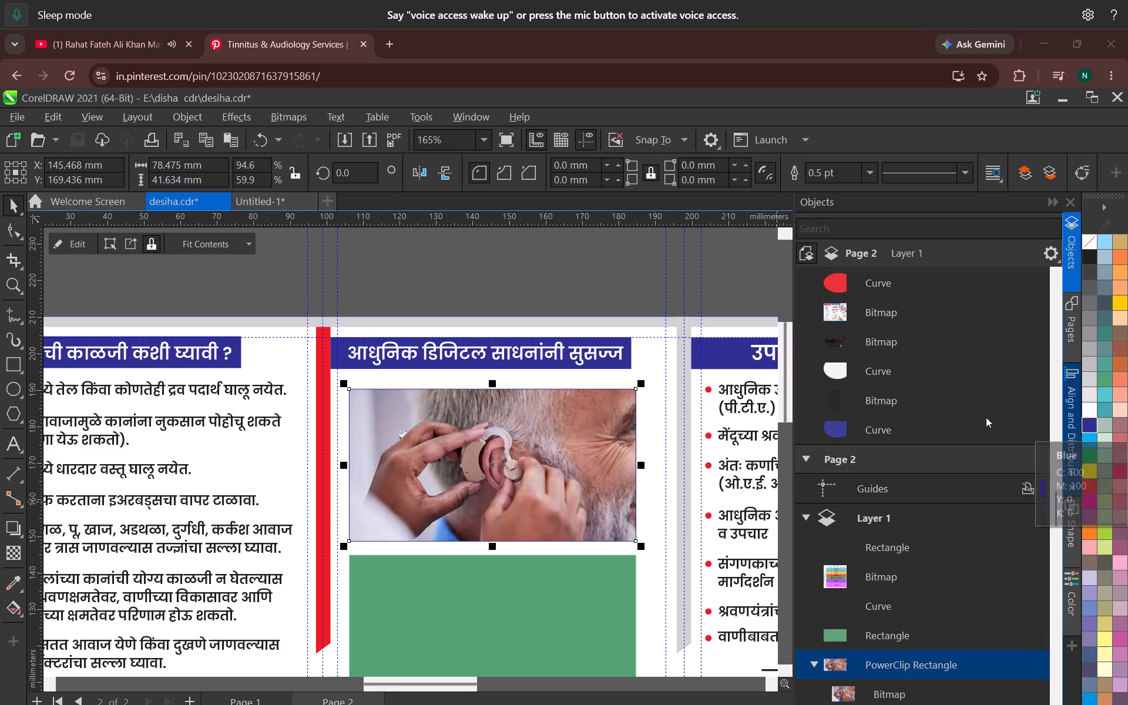
pyautogui.click(870, 177)
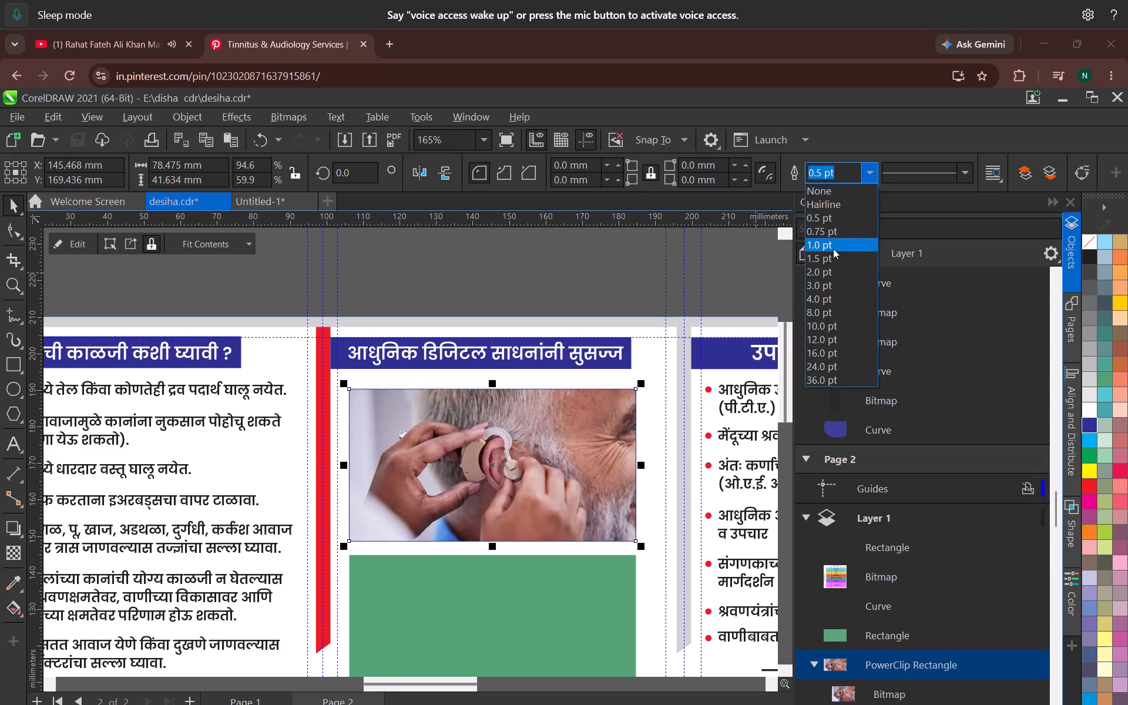
pyautogui.click(833, 249)
# Round all four corners of the photo frame to a radius of about 2 mm with the Shape tool, and deselect it.
pyautogui.scroll(6, 315, 417)
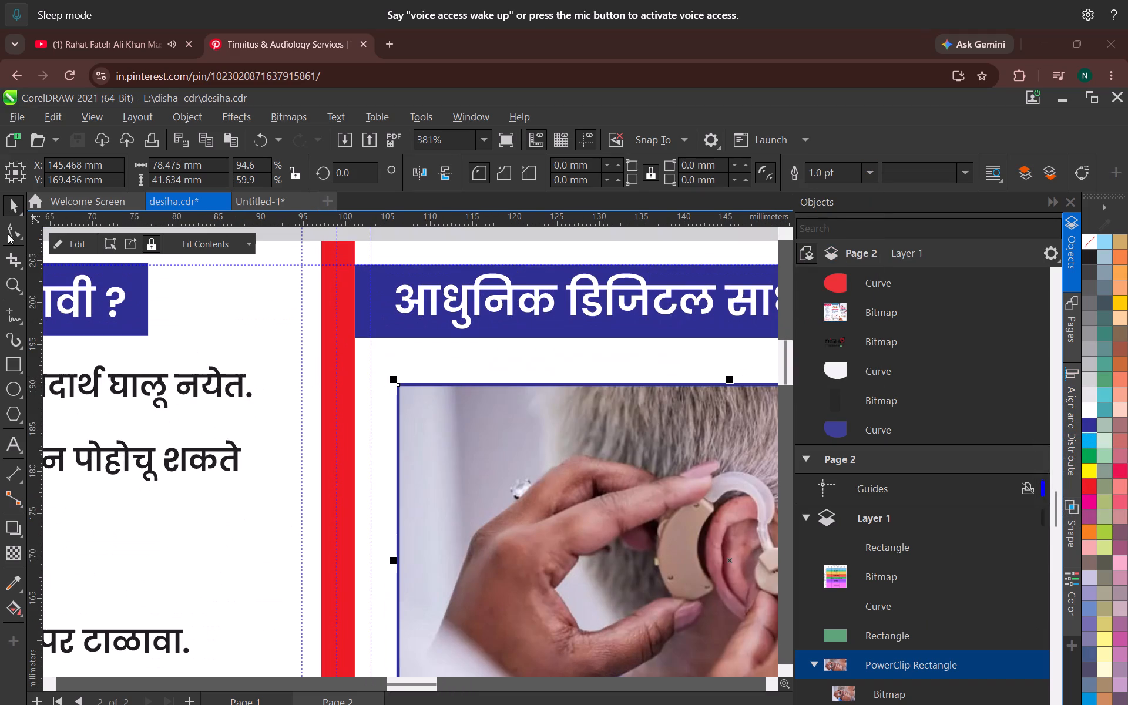
pyautogui.click(16, 227)
pyautogui.scroll(4, 334, 353)
pyautogui.moveTo(445, 409); pyautogui.dragTo(443, 432)
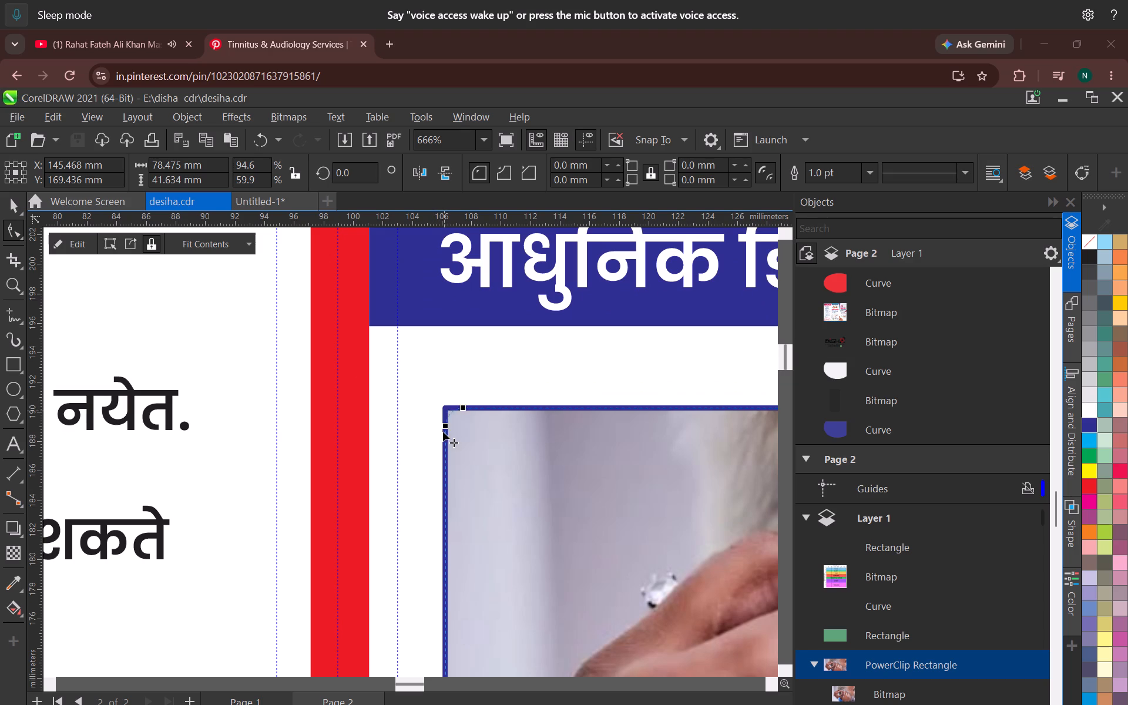
pyautogui.moveTo(443, 432); pyautogui.dragTo(445, 438)
pyautogui.scroll(-15, 458, 428)
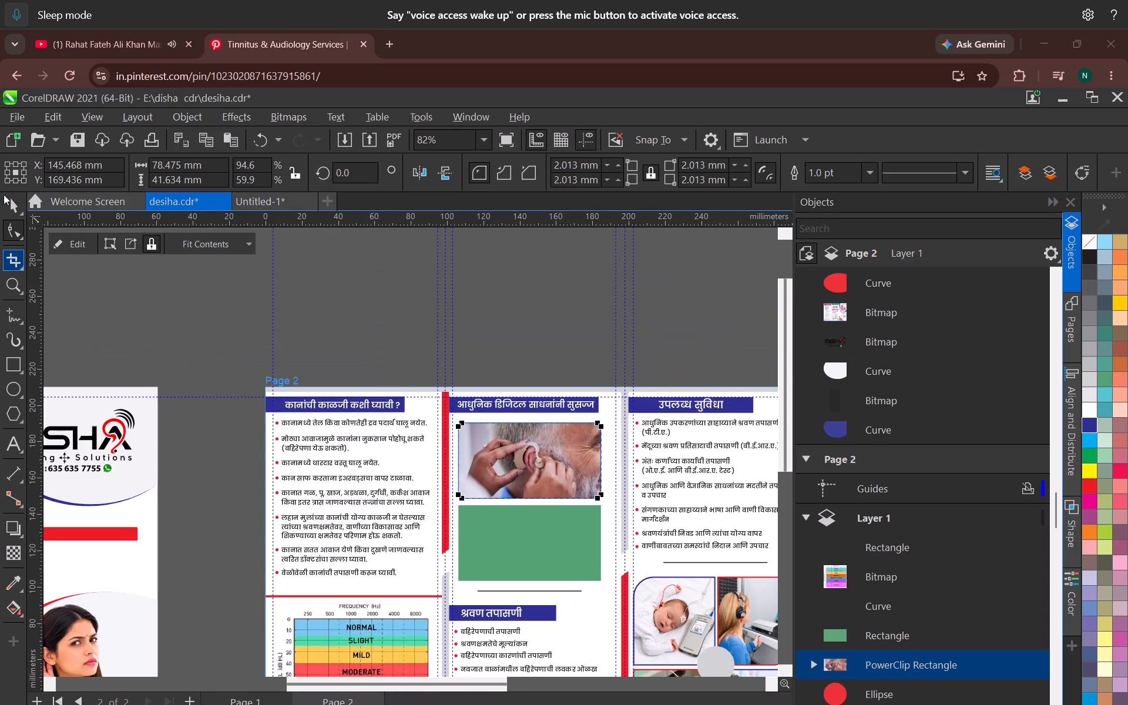
pyautogui.click(6, 200)
pyautogui.click(150, 303)
# Save desiha.cdr with the framed hearing-aid photo on page 2.
pyautogui.scroll(3, 549, 443)
pyautogui.moveTo(559, 464); pyautogui.dragTo(563, 371, button='middle')
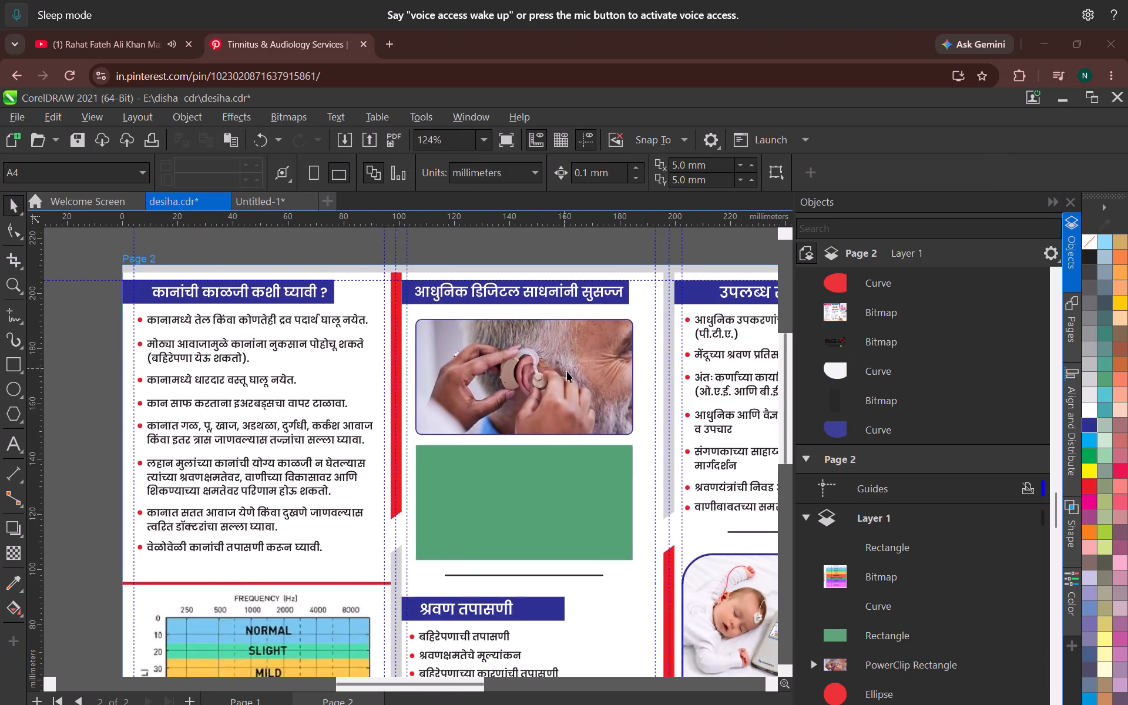
pyautogui.scroll(-3, 570, 388)
pyautogui.hotkey('ctrl', 's')
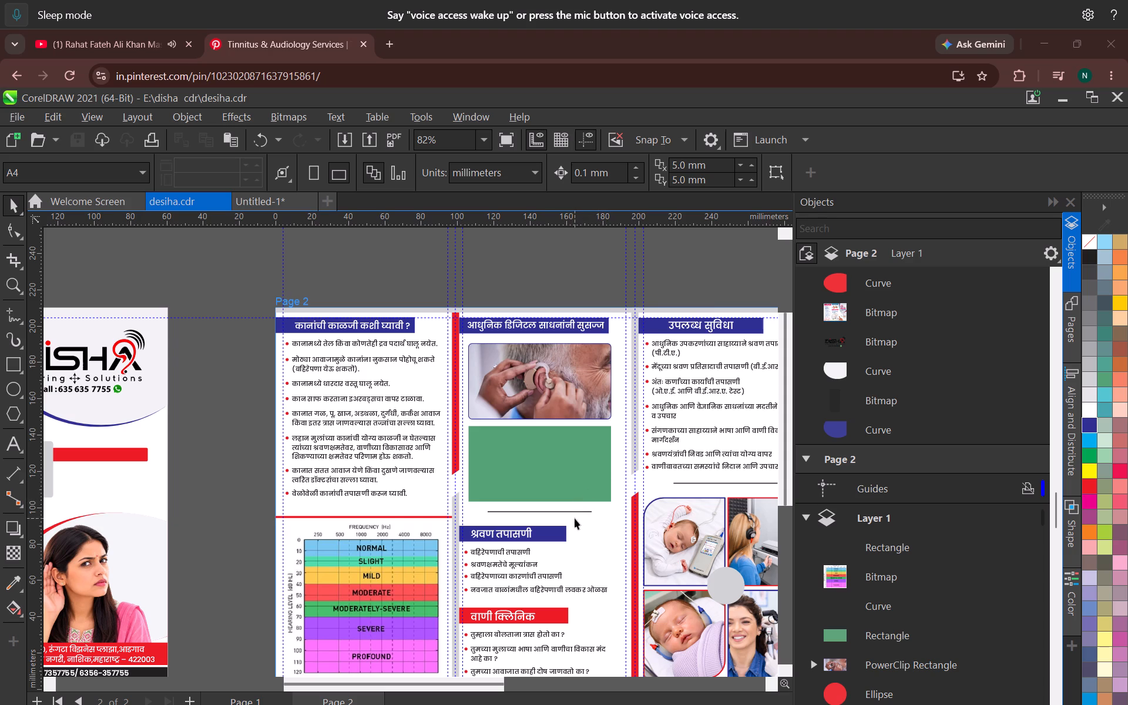
pyautogui.hotkey('ctrl', 's')
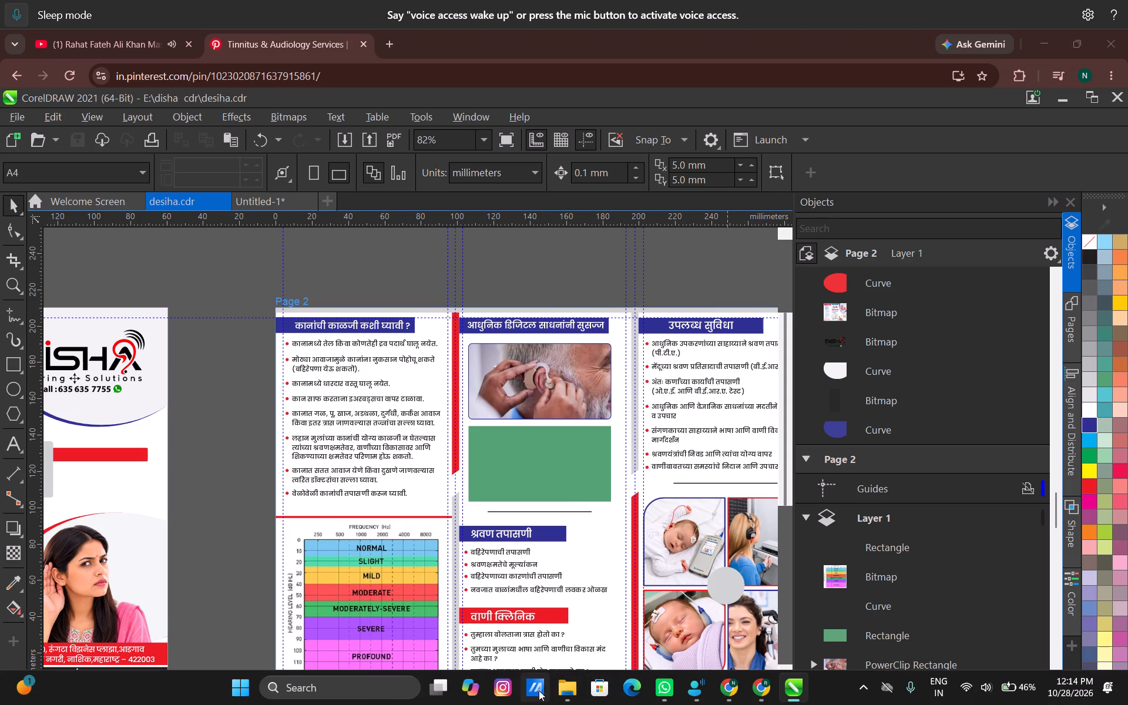
# Switch to File Explorer and open the job folder on drive BMW M3 (E:).
pyautogui.click(555, 692)
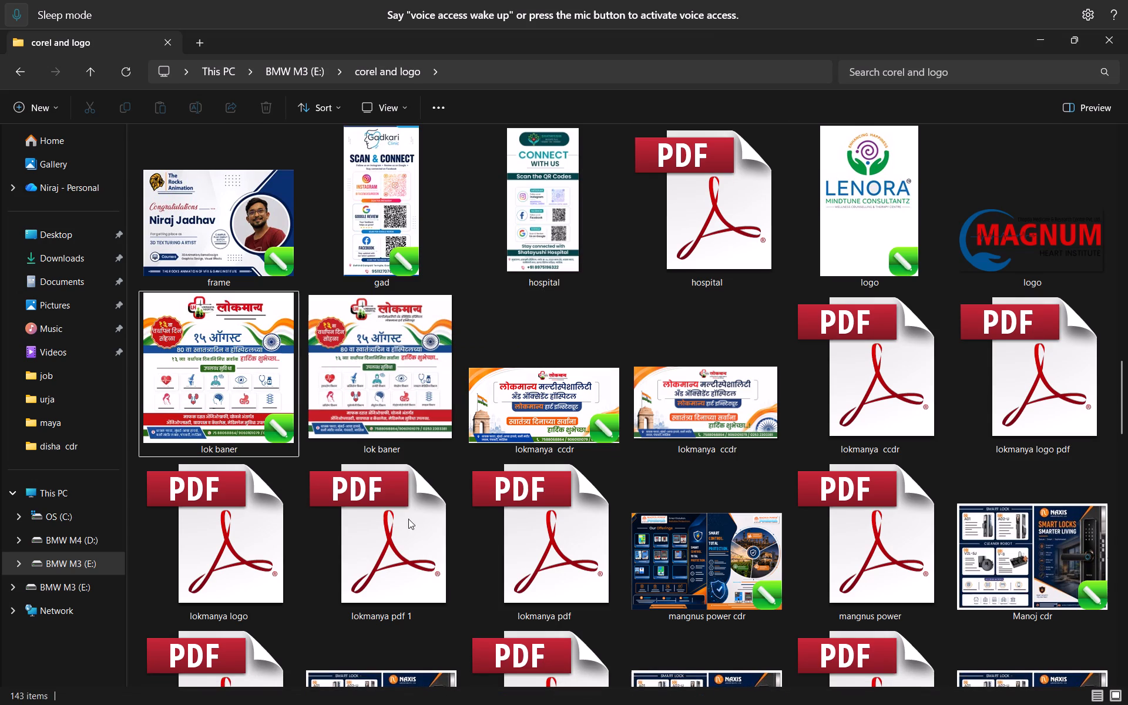
pyautogui.click(69, 565)
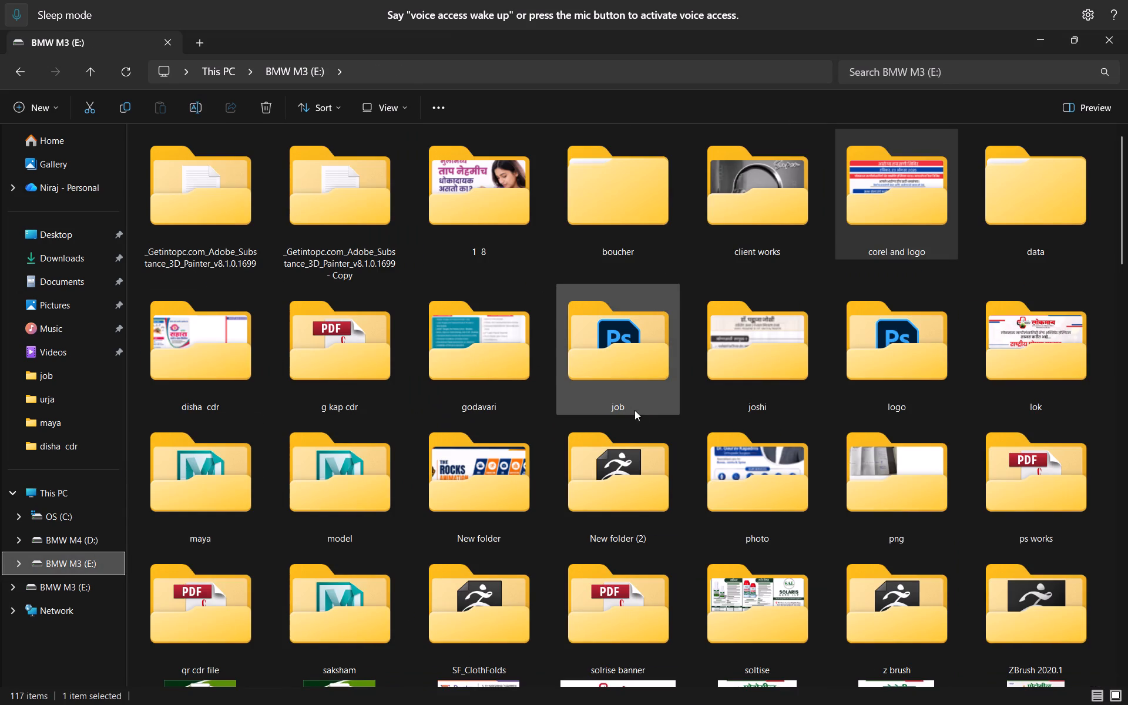
pyautogui.click(625, 405)
pyautogui.tripleClick(623, 408)
pyautogui.click(623, 408)
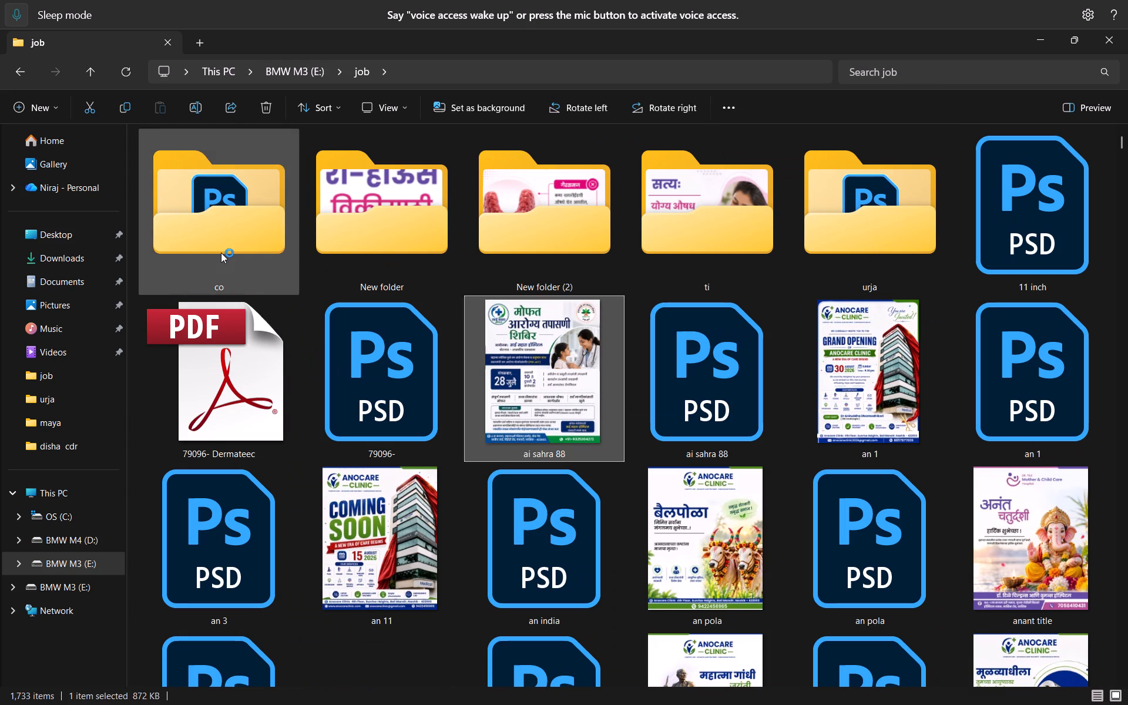
# Close the ai sahra 88.jpg image preview and return to the job folder.
pyautogui.click(221, 253)
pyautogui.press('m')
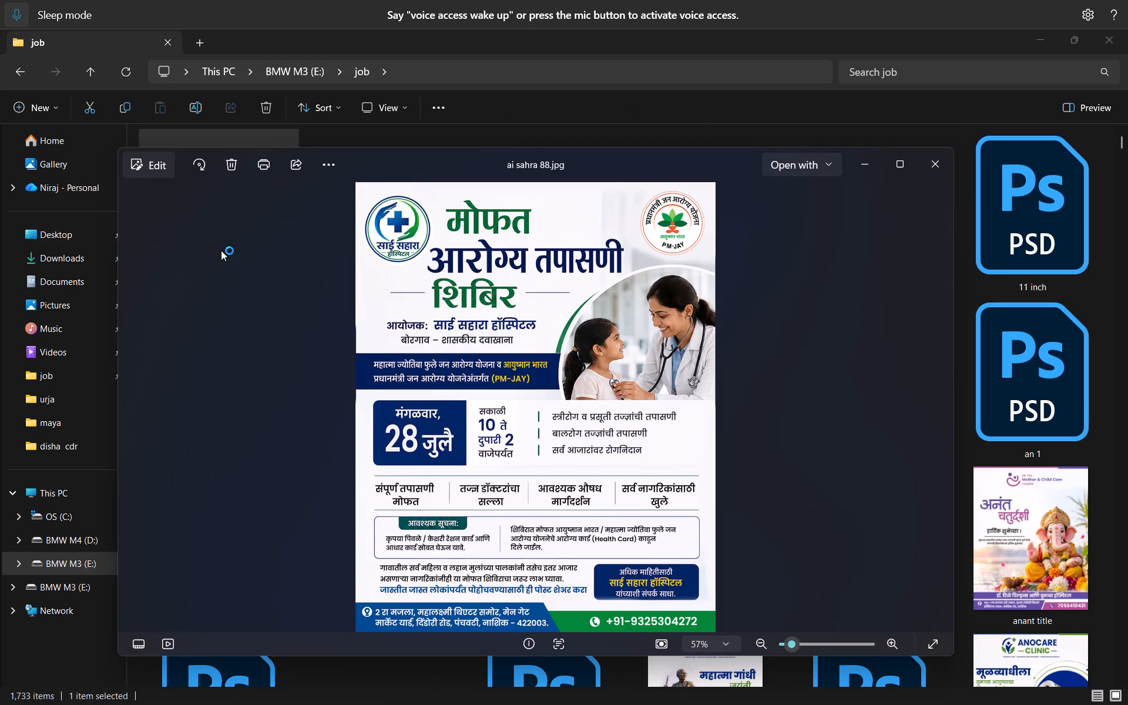
pyautogui.click(932, 167)
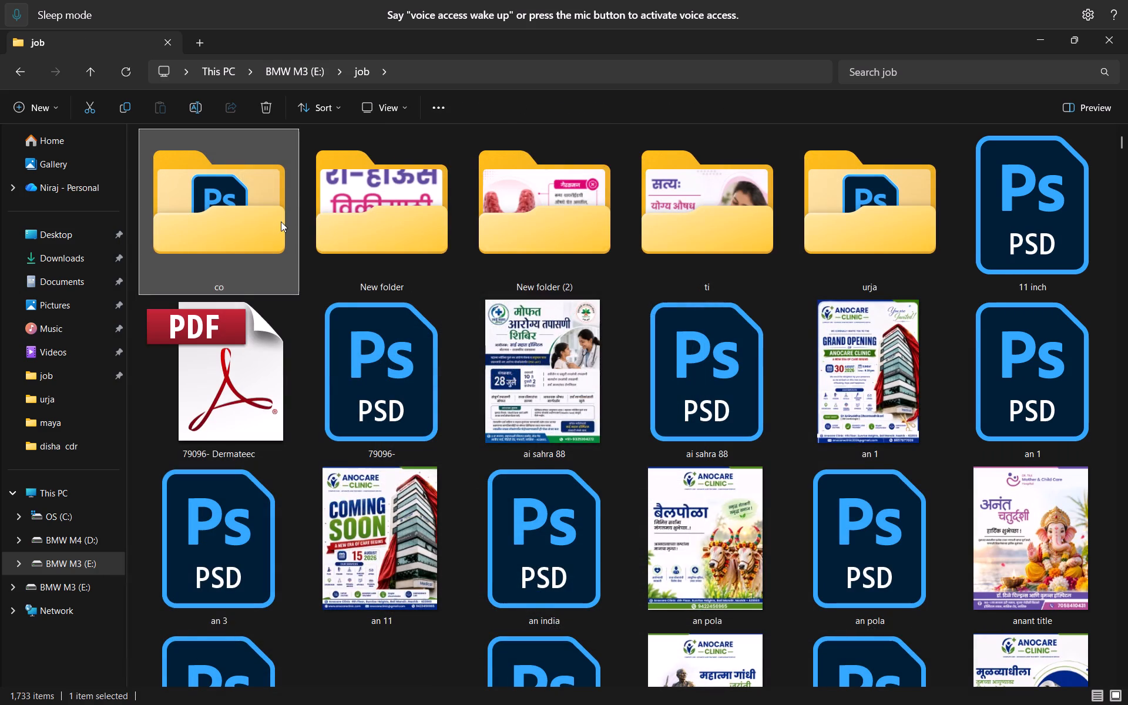
# Find the moon PSD file in the job folder and open it in Photoshop.
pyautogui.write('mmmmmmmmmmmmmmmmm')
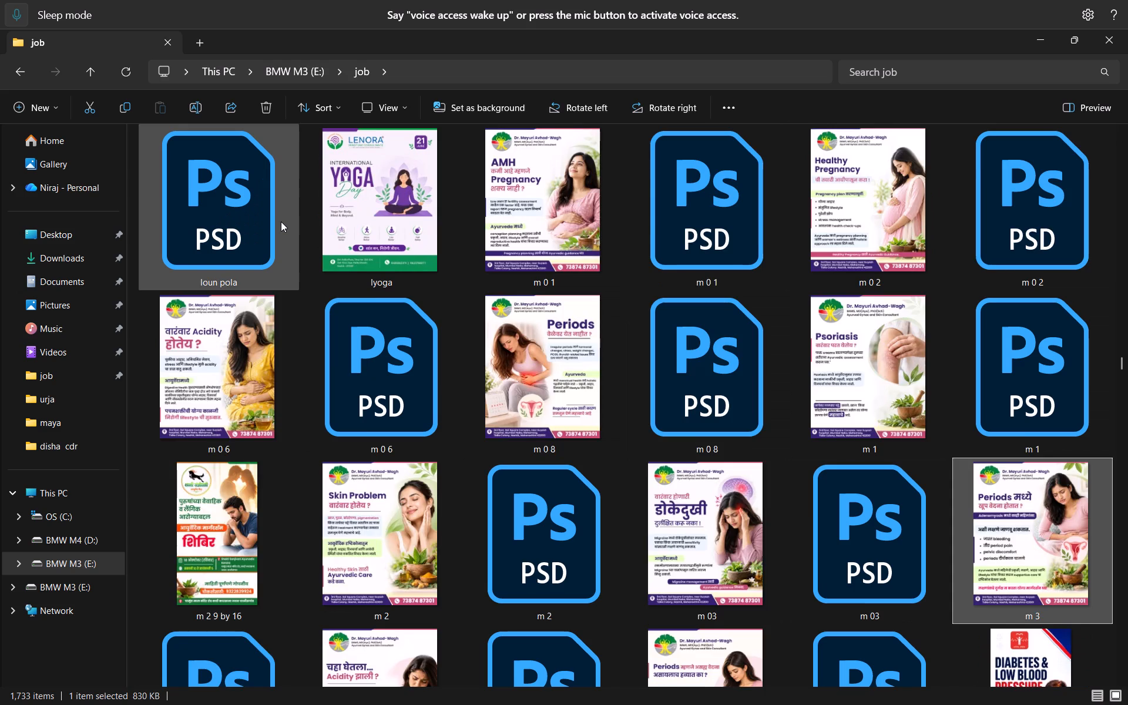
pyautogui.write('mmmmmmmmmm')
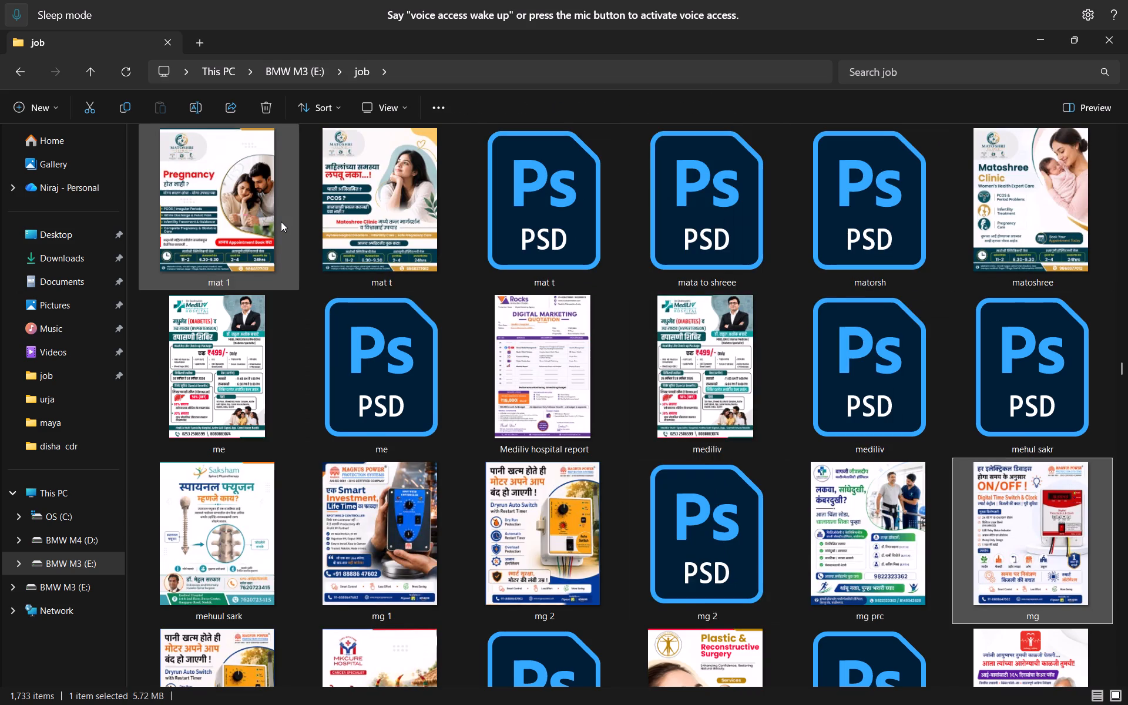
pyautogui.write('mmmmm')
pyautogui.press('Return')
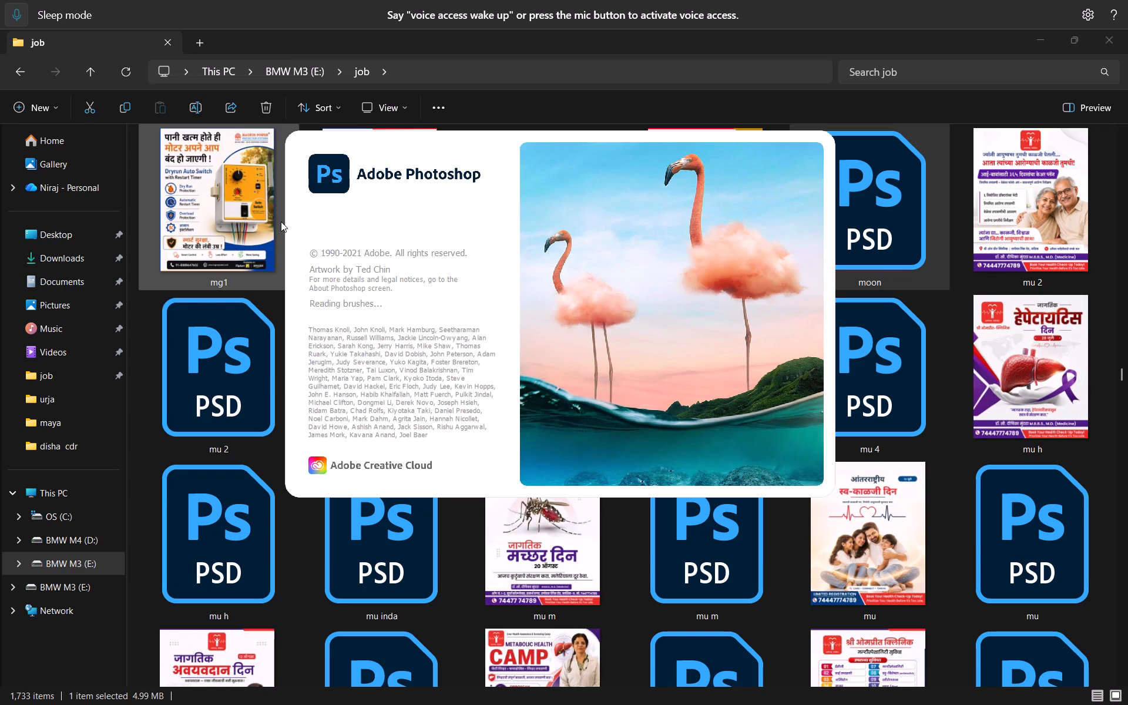
# Look through the open windows, switching to the Audiogram Chart Name chat in Chrome on the way.
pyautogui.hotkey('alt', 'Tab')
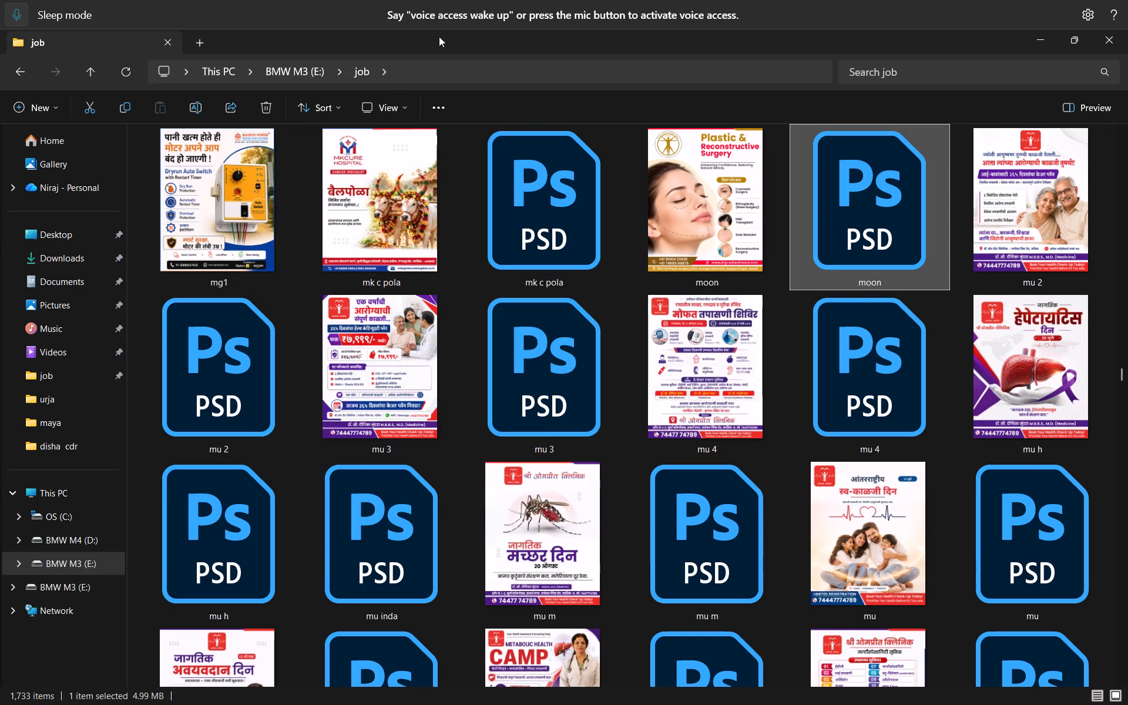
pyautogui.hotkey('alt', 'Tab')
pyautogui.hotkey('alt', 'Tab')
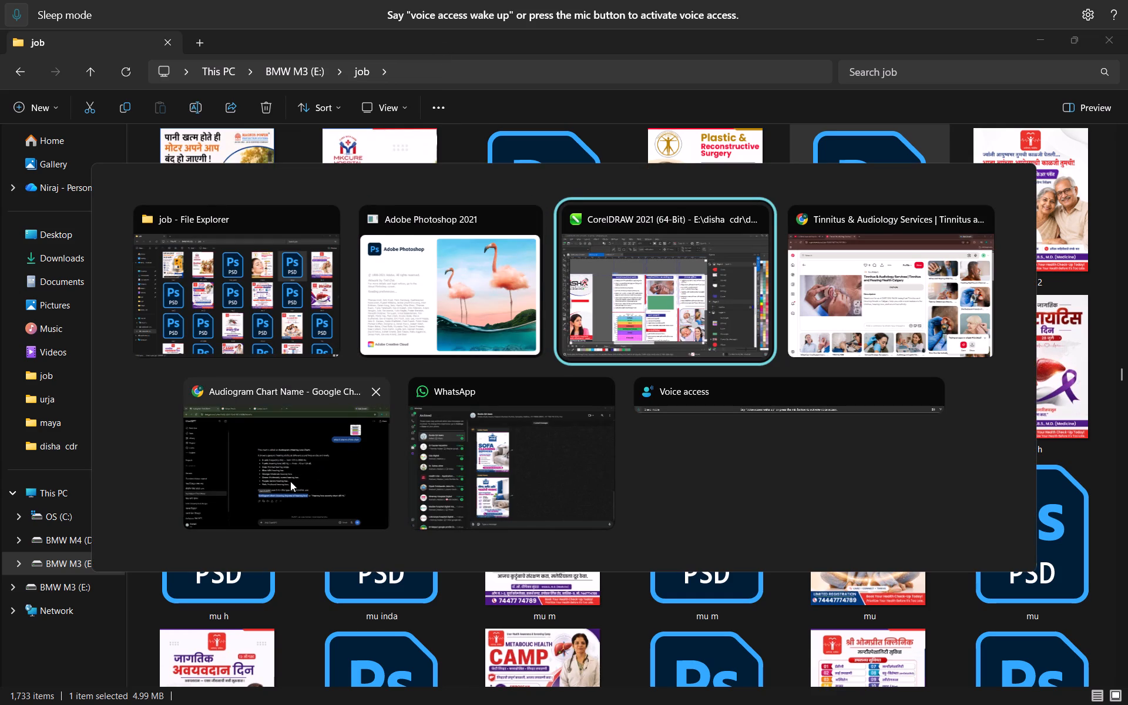
pyautogui.keyDown('alt'); pyautogui.click(308, 472); pyautogui.keyUp('alt')
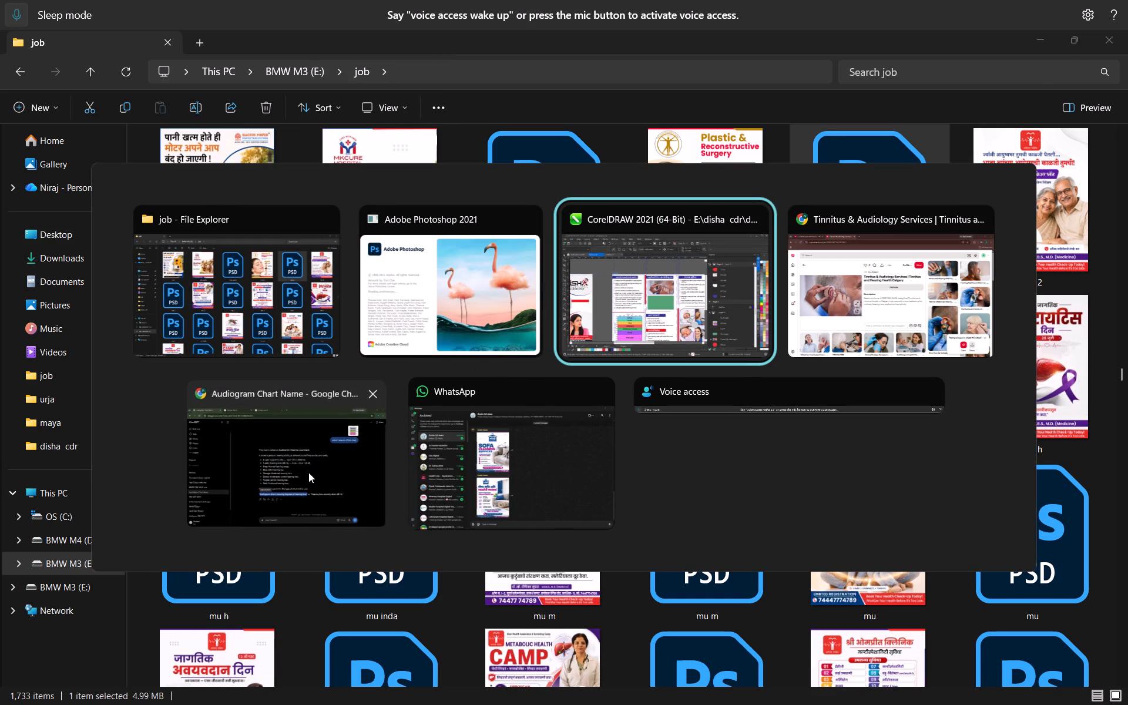
pyautogui.hotkey('alt', 'Tab')
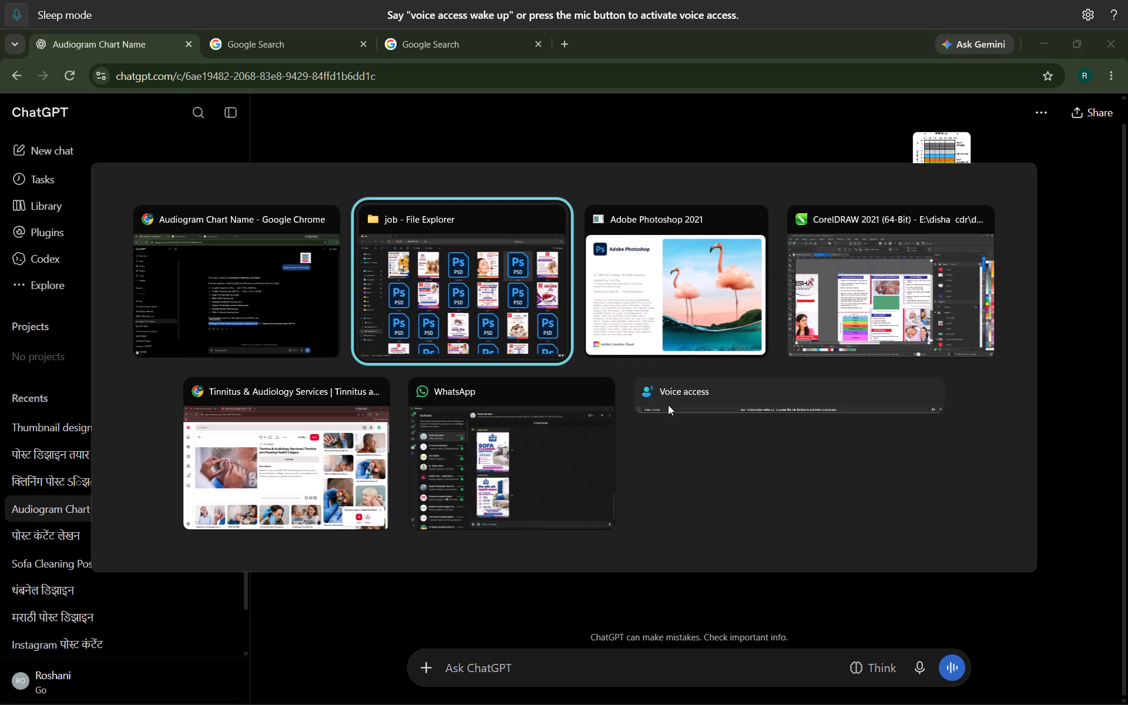